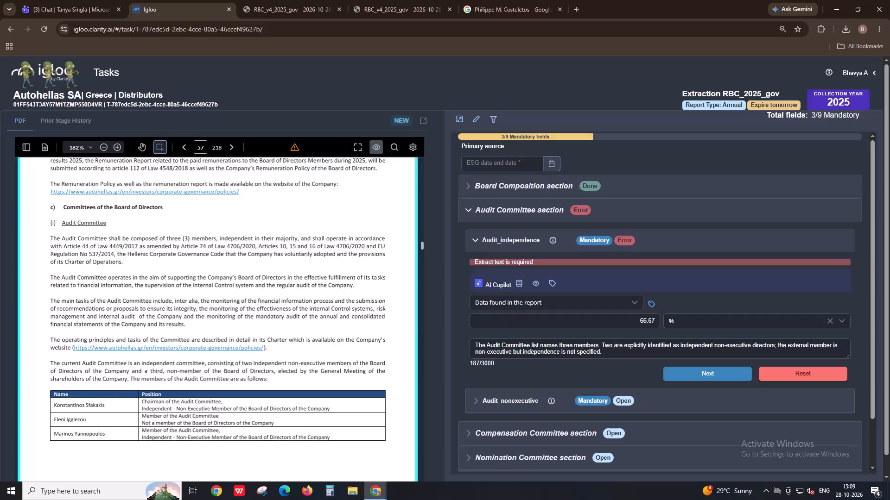
# Switch to the Social Quantitative Metrics Methodology PDF, go to page 2 and follow the contents entry for Women Managers.
pyautogui.hotkey('alt', 'Tab')
pyautogui.click(300, 1)
pyautogui.click(403, 0)
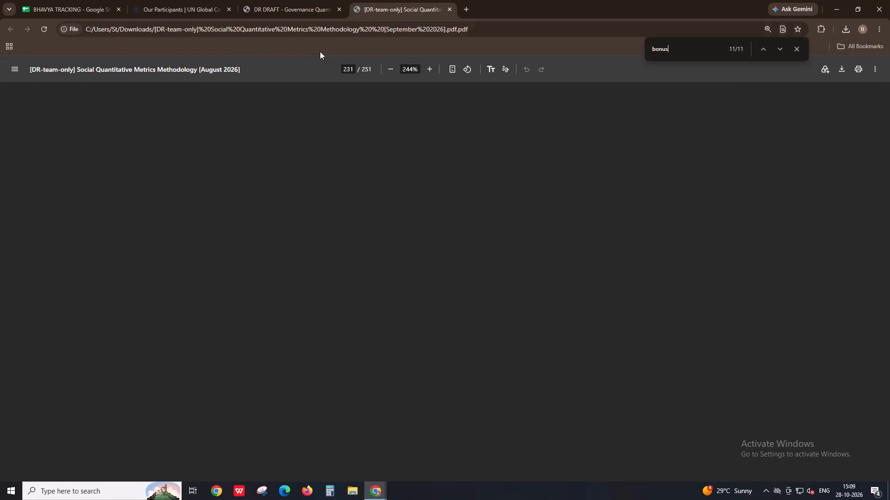
pyautogui.click(353, 74)
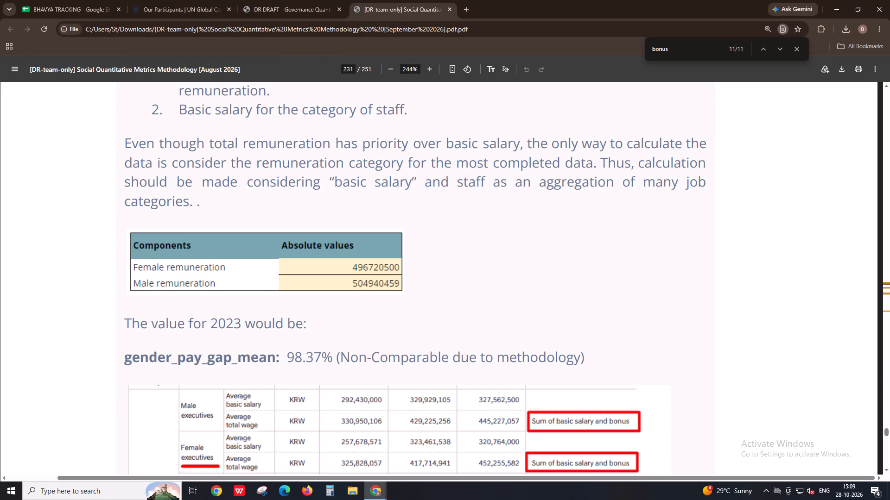
pyautogui.click(353, 70)
pyautogui.press('2')
pyautogui.press('Return')
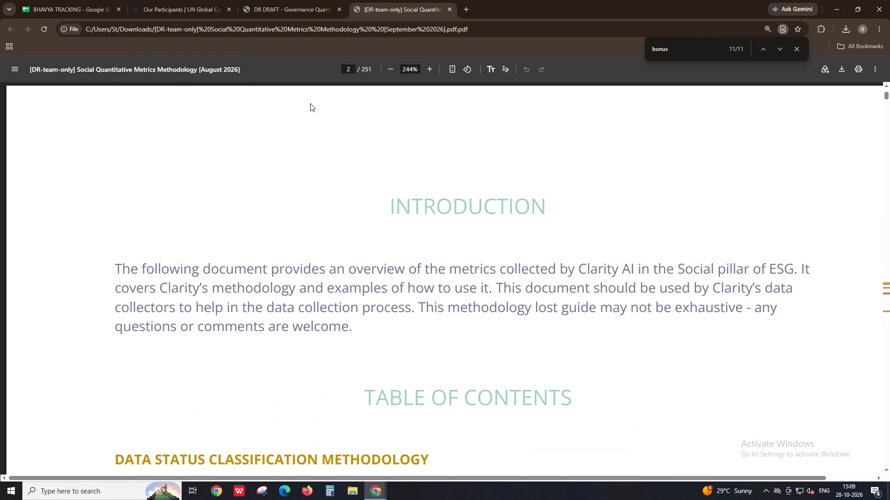
pyautogui.scroll(-6, 267, 157)
pyautogui.scroll(-7, 208, 194)
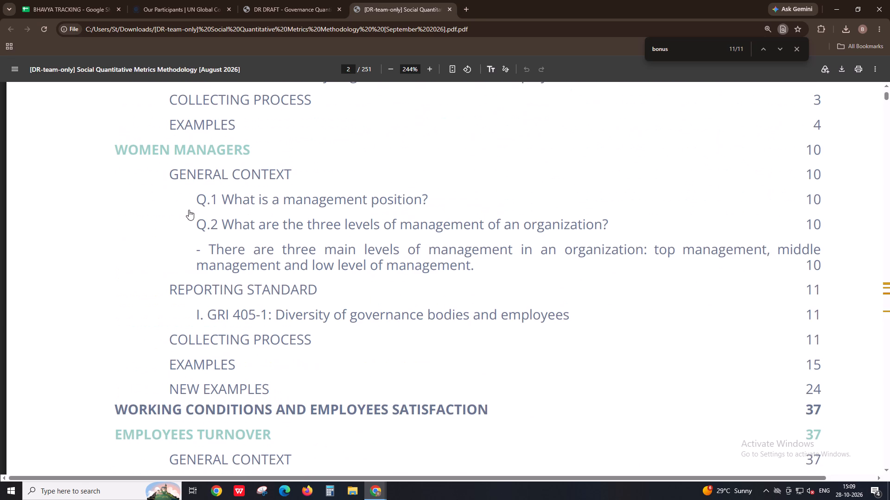
pyautogui.click(191, 156)
# Read the Women Managers field descriptions, general context, management levels and GRI 405-1 reporting standard.
pyautogui.keyDown('ctrl'); pyautogui.scroll(-1, 224, 247); pyautogui.keyUp('ctrl')
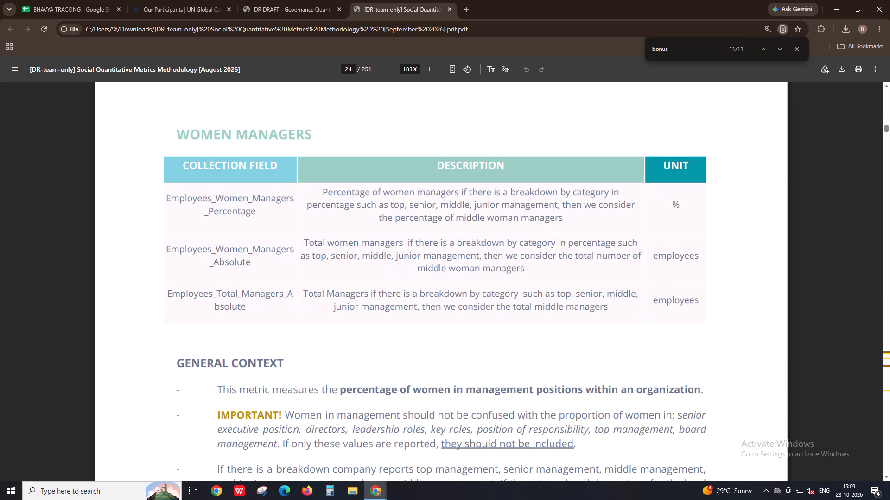
pyautogui.scroll(-5, 222, 244)
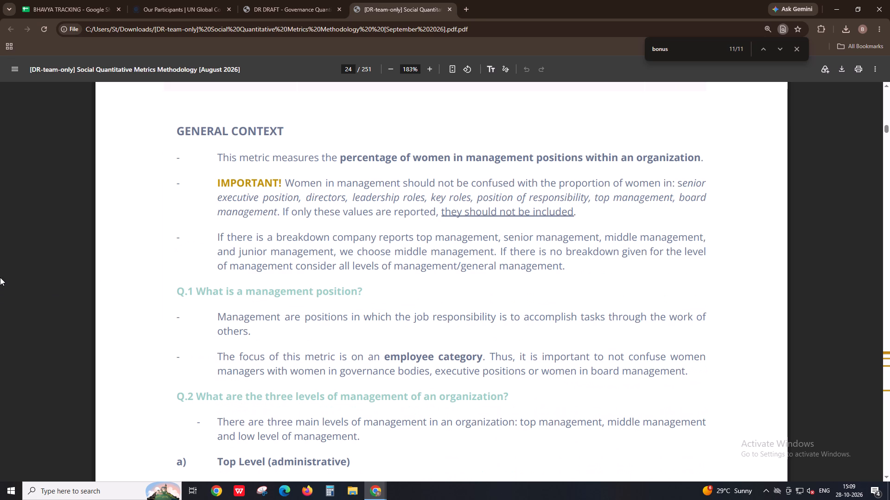
pyautogui.scroll(-6, 0, 277)
pyautogui.scroll(-14, 499, 354)
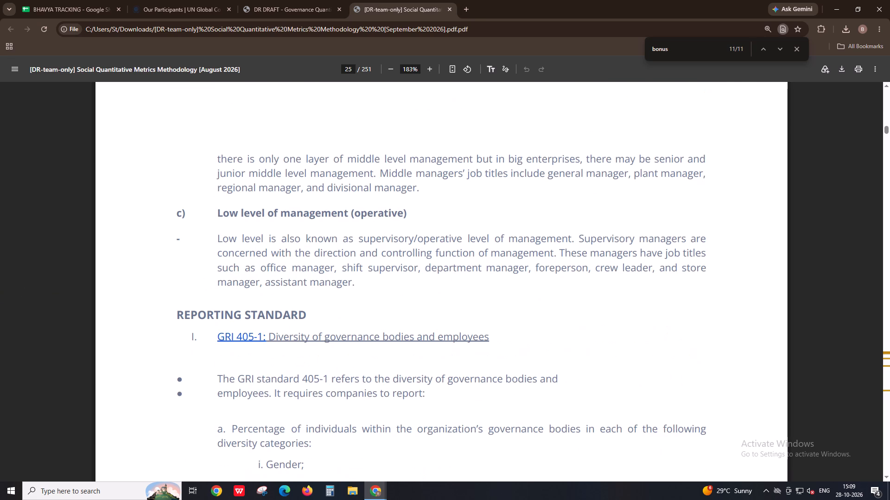
pyautogui.scroll(-15, 494, 355)
pyautogui.scroll(-7, 494, 355)
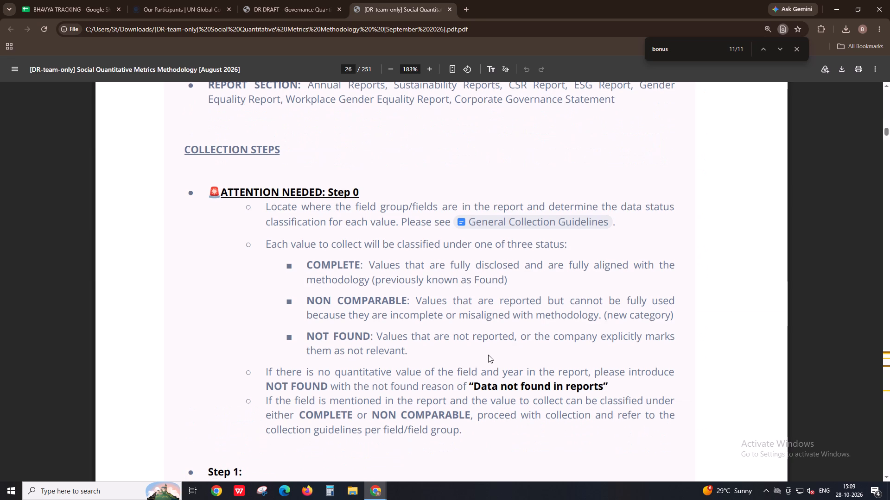
# Review the Women Managers collection steps, including data status classification, management-level prioritization and non-comparable scenarios.
pyautogui.scroll(4, 488, 355)
pyautogui.scroll(-15, 488, 355)
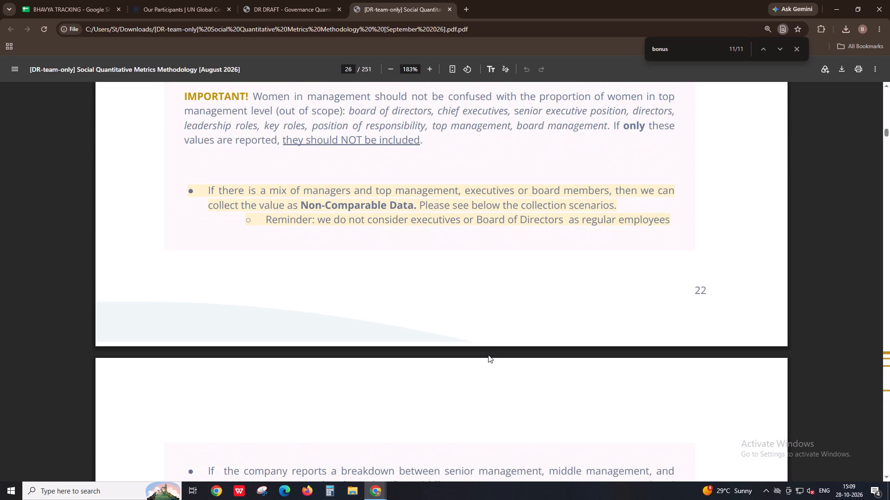
pyautogui.scroll(-7, 488, 355)
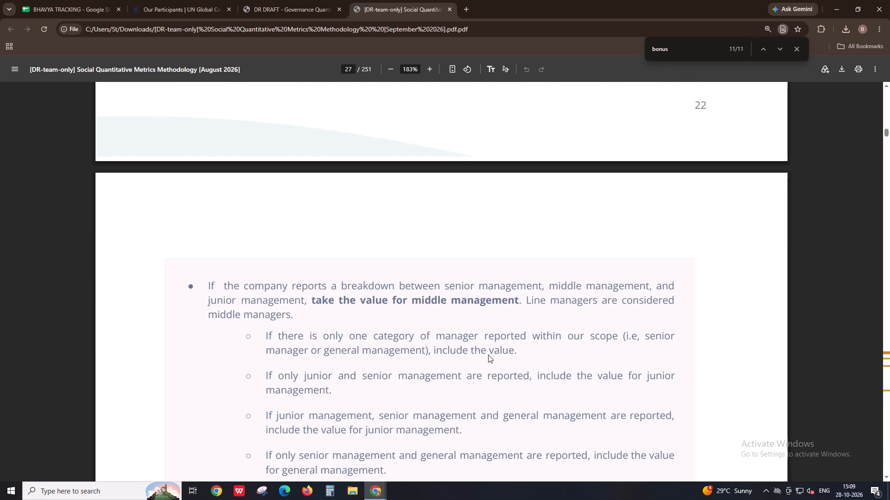
pyautogui.scroll(-13, 488, 355)
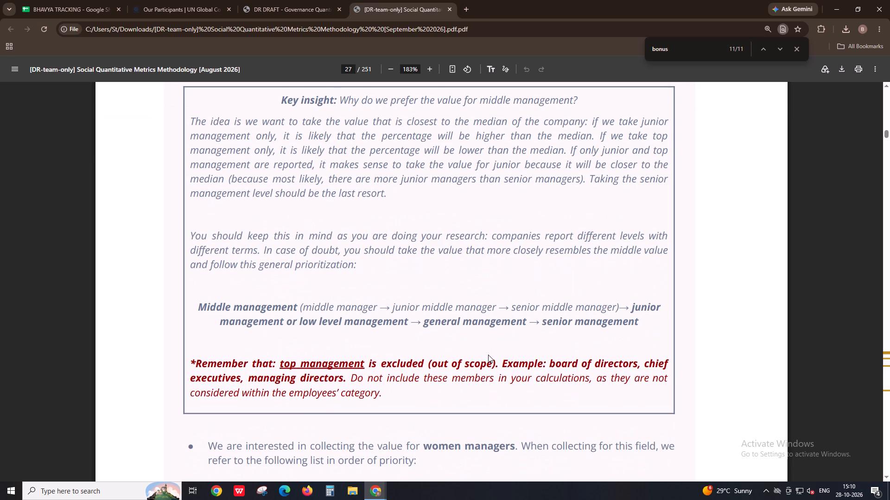
pyautogui.scroll(-4, 488, 355)
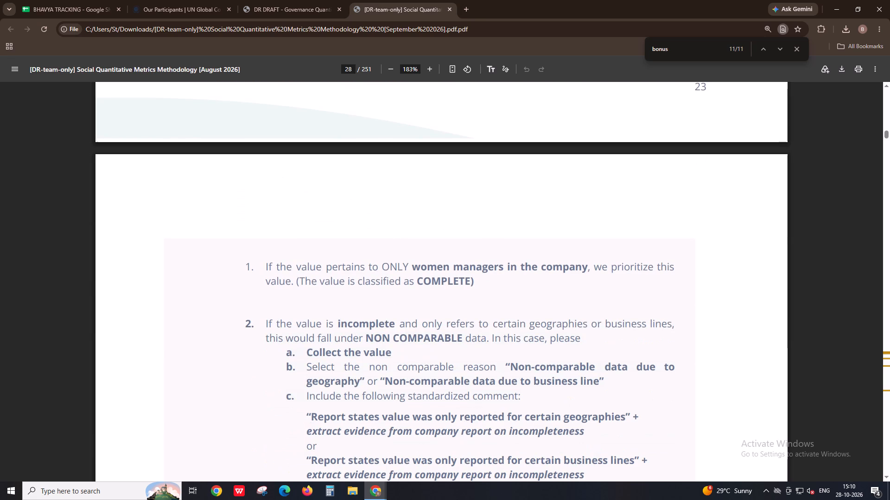
pyautogui.scroll(4, 6, 344)
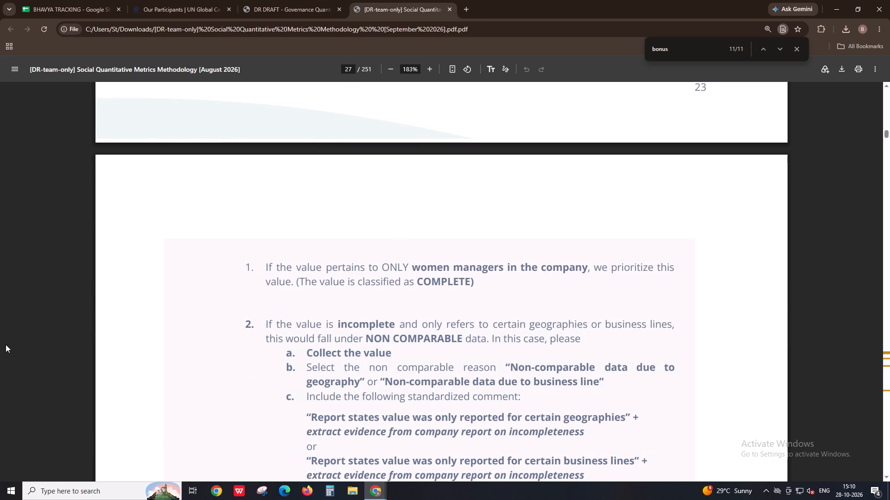
pyautogui.scroll(-14, 6, 344)
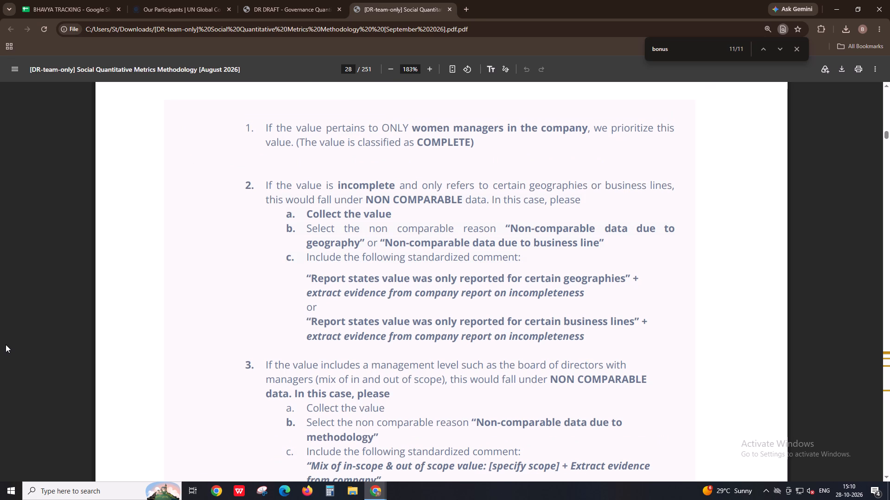
pyautogui.scroll(-10, 7, 342)
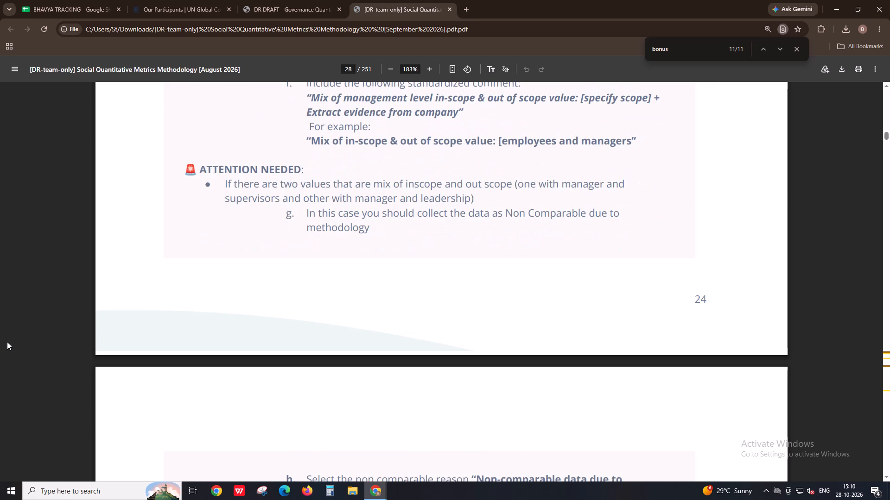
# Examine the key points to take into account and the table classifying management categories for women managers.
pyautogui.scroll(-6, 7, 342)
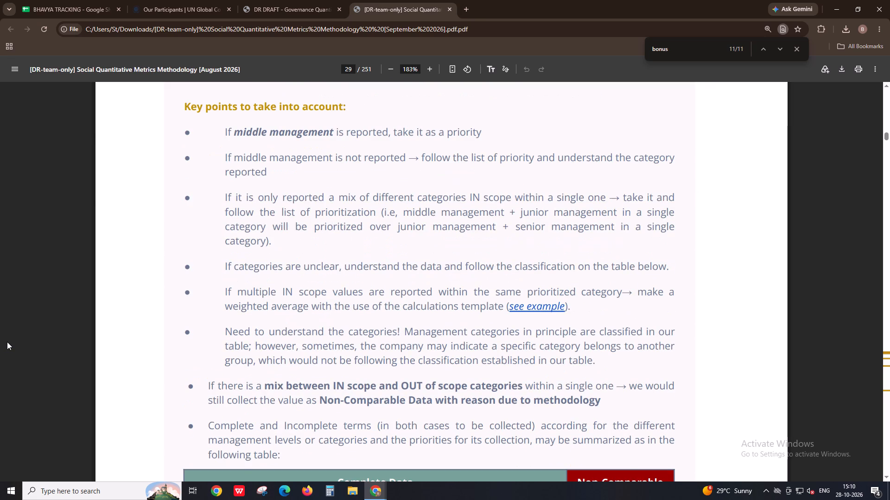
pyautogui.scroll(-15, 7, 342)
pyautogui.scroll(1, 7, 342)
pyautogui.scroll(-6, 7, 342)
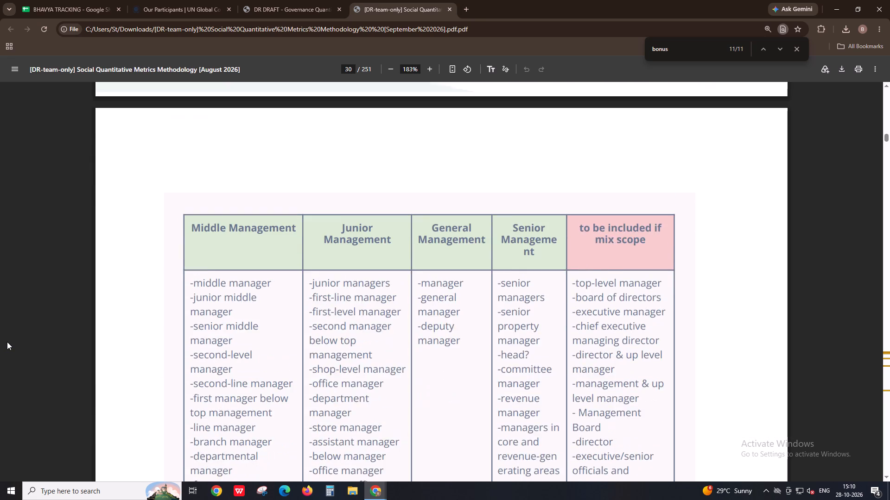
pyautogui.scroll(-16, 7, 342)
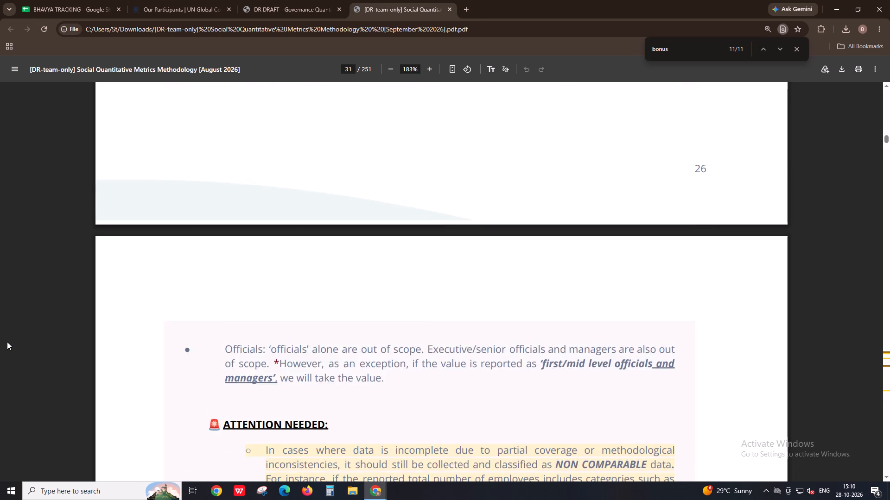
# Read the by-field notes for women and total managers, the non-comparable reasons, and the Novartis and L'Oréal examples.
pyautogui.scroll(-3, 7, 342)
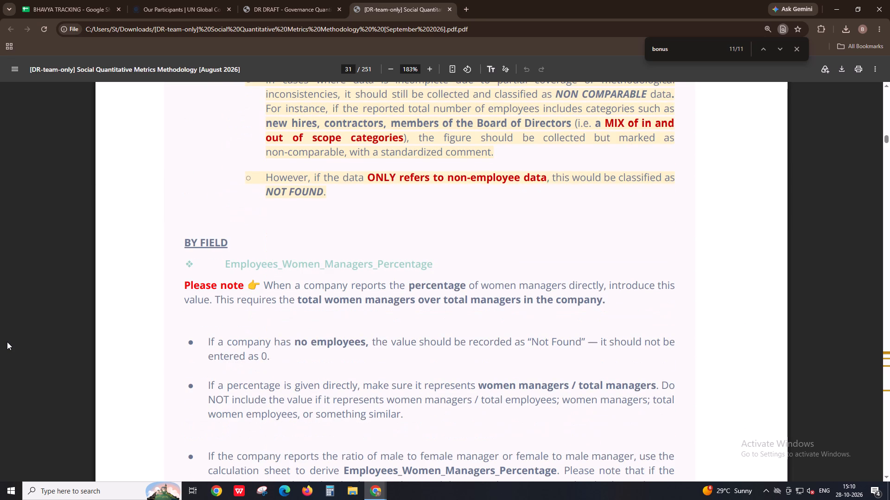
pyautogui.scroll(-5, 7, 342)
pyautogui.scroll(2, 7, 342)
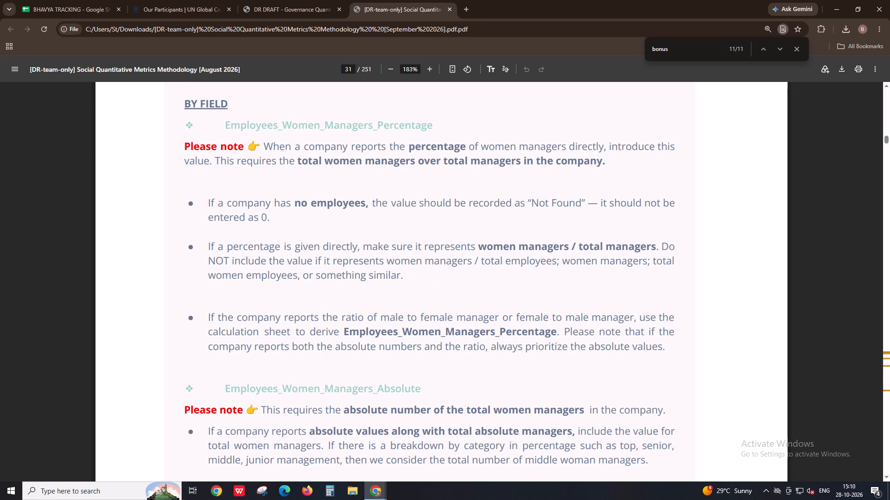
pyautogui.scroll(-13, 173, 306)
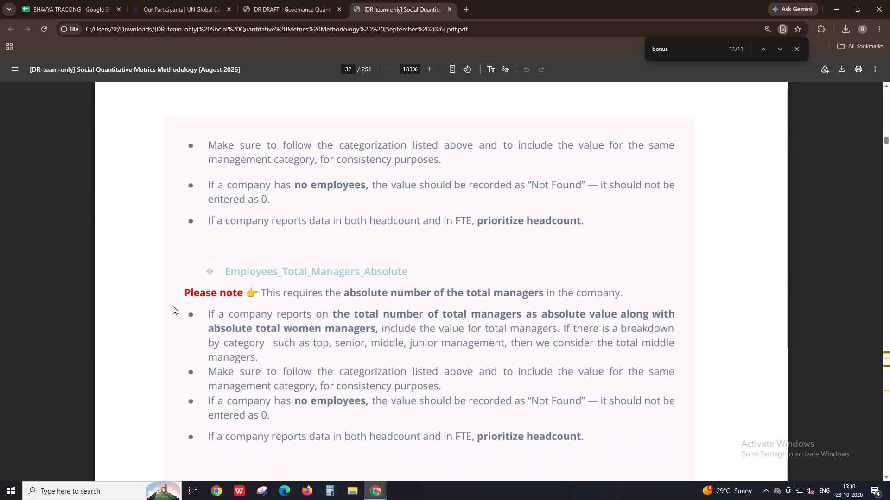
pyautogui.scroll(-8, 173, 306)
pyautogui.scroll(1, 173, 306)
pyautogui.scroll(-12, 173, 306)
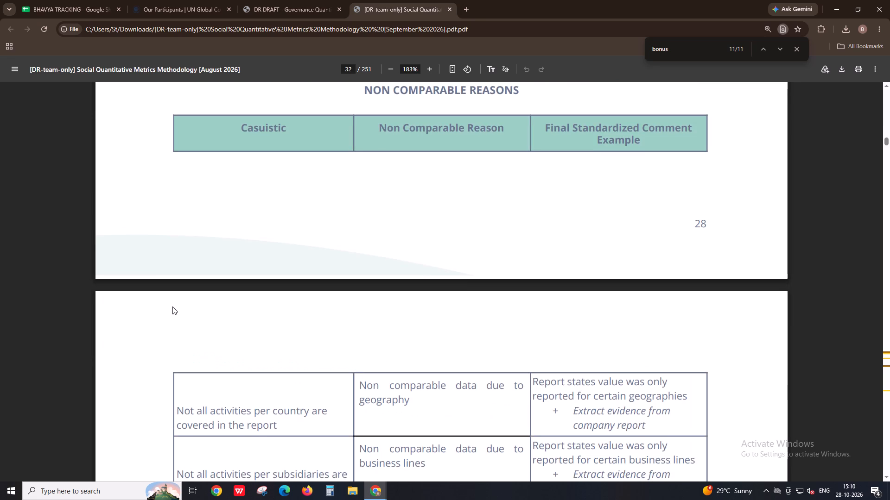
pyautogui.scroll(-16, 172, 306)
pyautogui.scroll(-7, 172, 306)
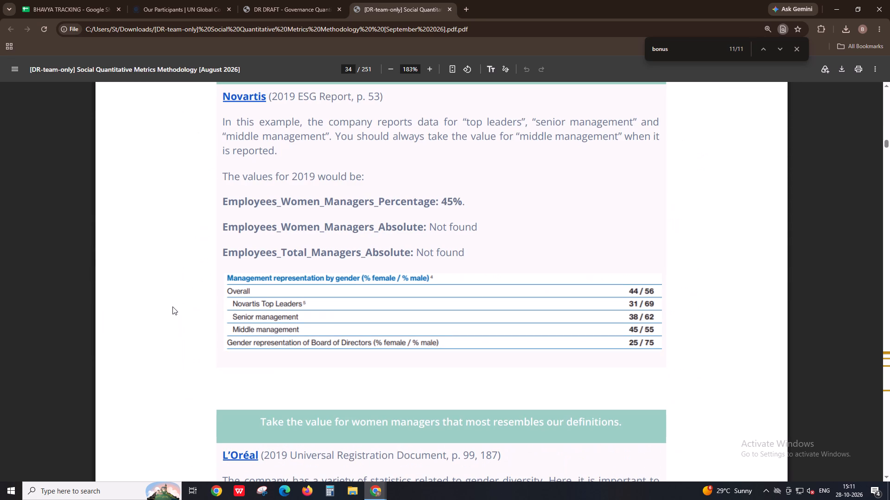
pyautogui.scroll(-8, 172, 306)
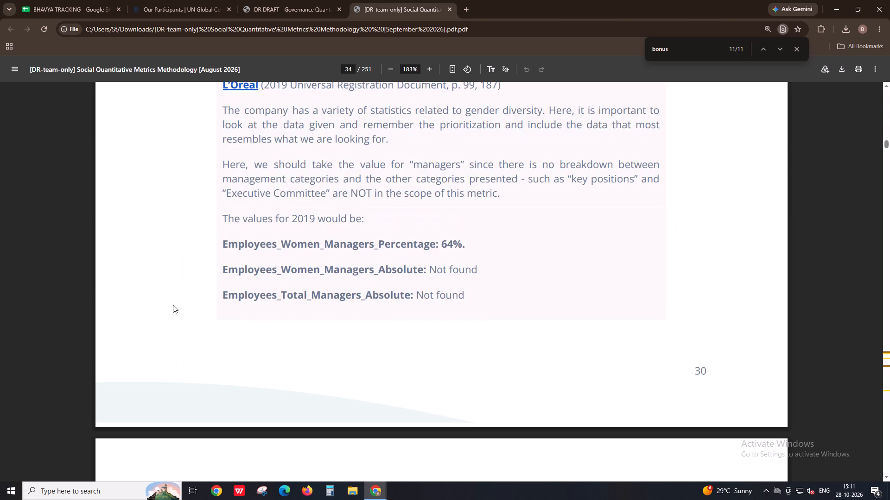
pyautogui.scroll(-7, 173, 305)
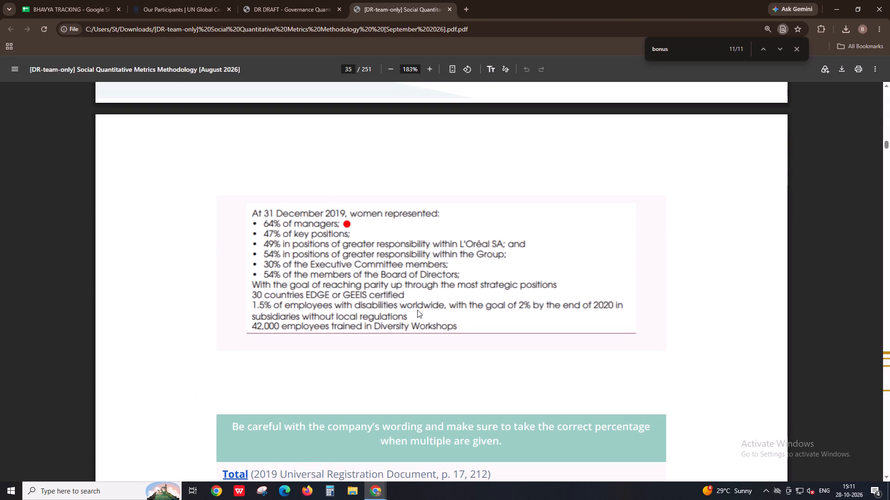
# Switch back to the Autohellas SA extraction task in Igloo.
pyautogui.hotkey('alt', 'Tab')
pyautogui.hotkey('alt', 'Tab')
pyautogui.hotkey('alt', 'Tab')
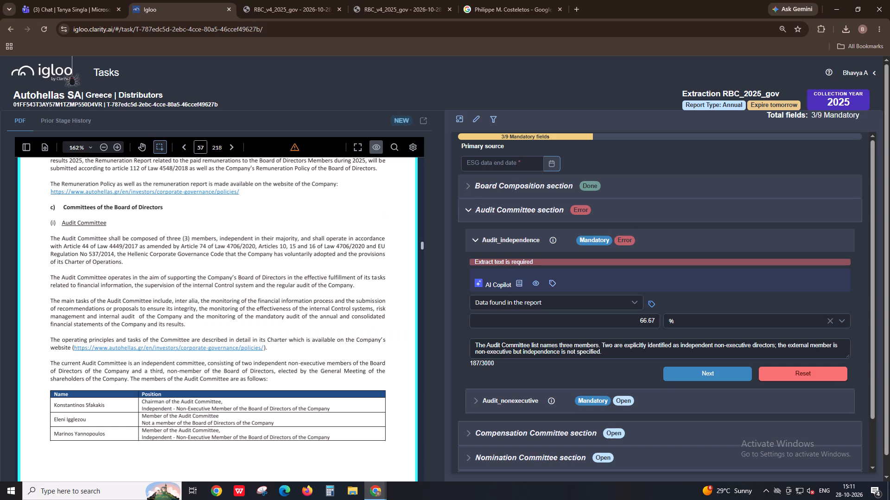
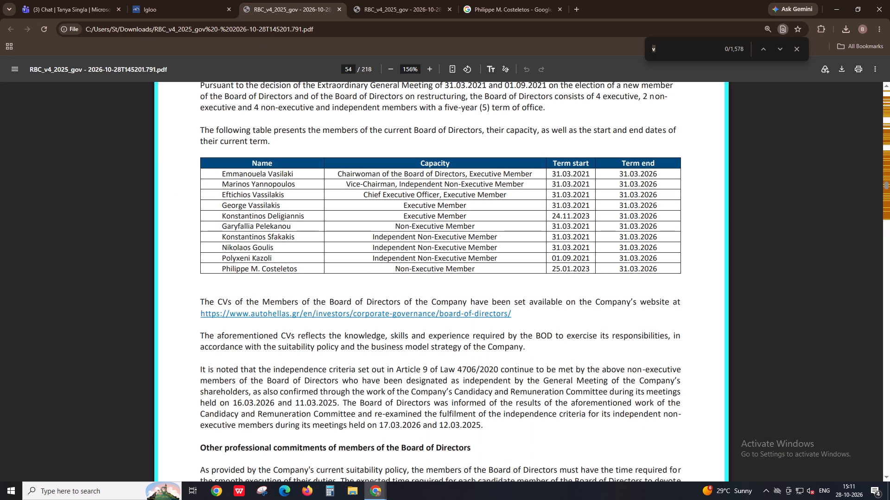
# Search the annual report for the name of the Audit Committee member who is not on the Board of Directors.
pyautogui.hotkey('ctrl', 'v')
pyautogui.press('Return')
pyautogui.press('Return')
pyautogui.press('Return')
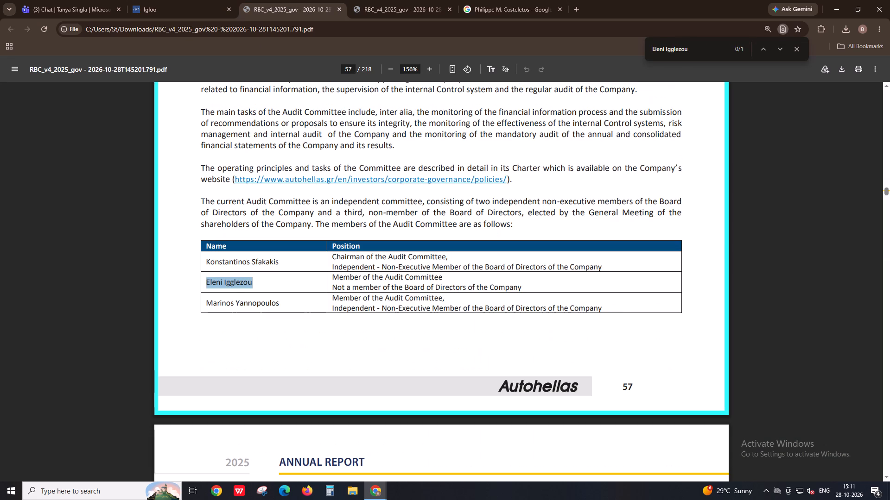
pyautogui.press('Return')
pyautogui.press('Return')
pyautogui.press('Return')
pyautogui.press('Escape')
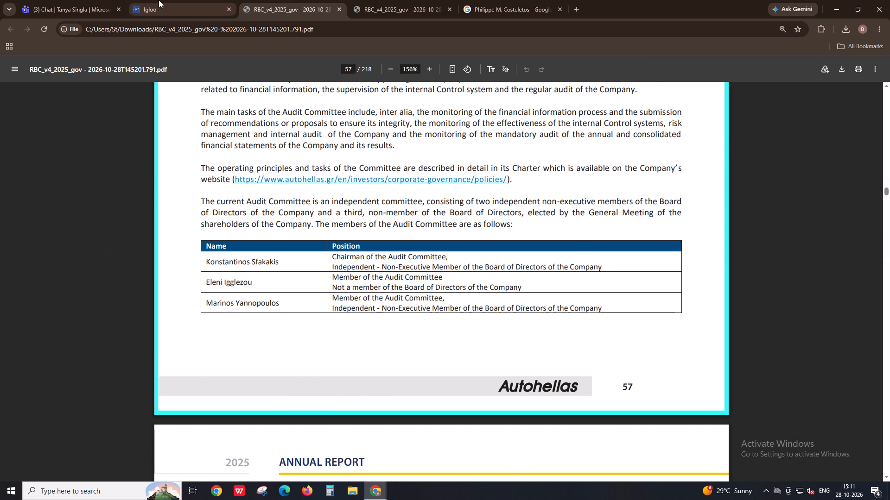
# Complete Audit_independence in Igloo by adding 2/3*100 to the comment and annotating the paragraph on the current Audit Committee's composition.
pyautogui.click(159, 0)
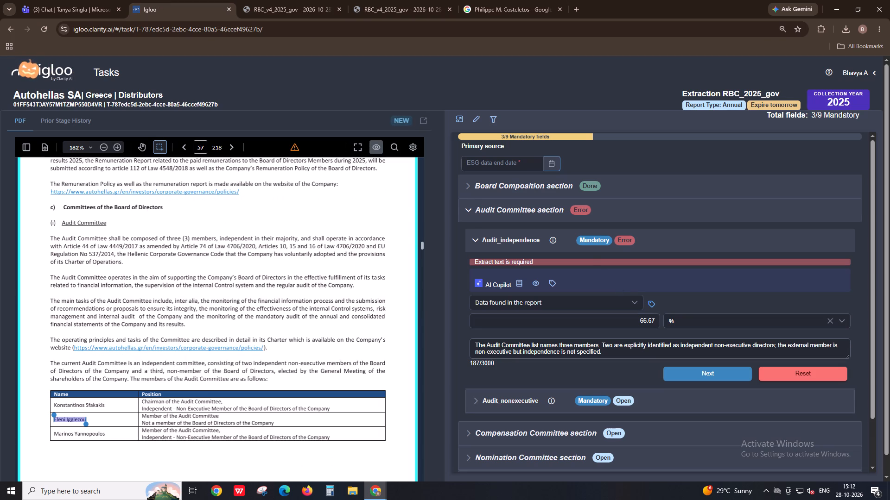
pyautogui.click(649, 353)
pyautogui.press('Return')
pyautogui.write('2/3*100')
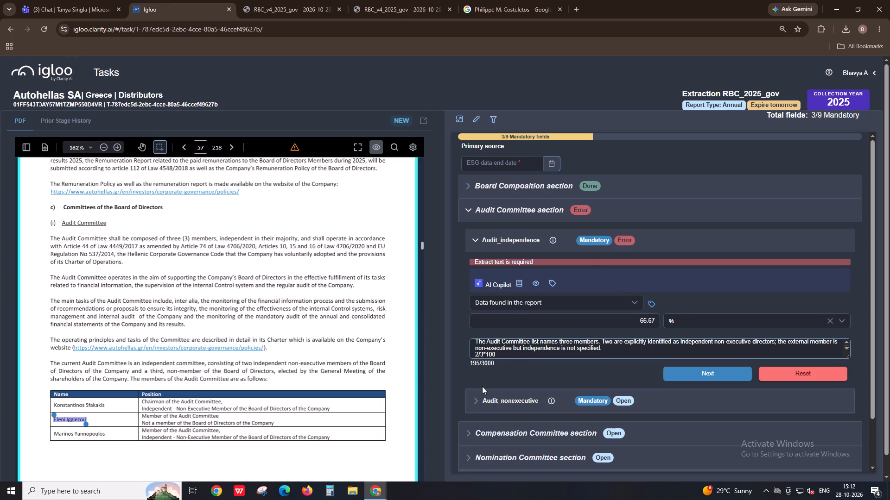
pyautogui.click(656, 303)
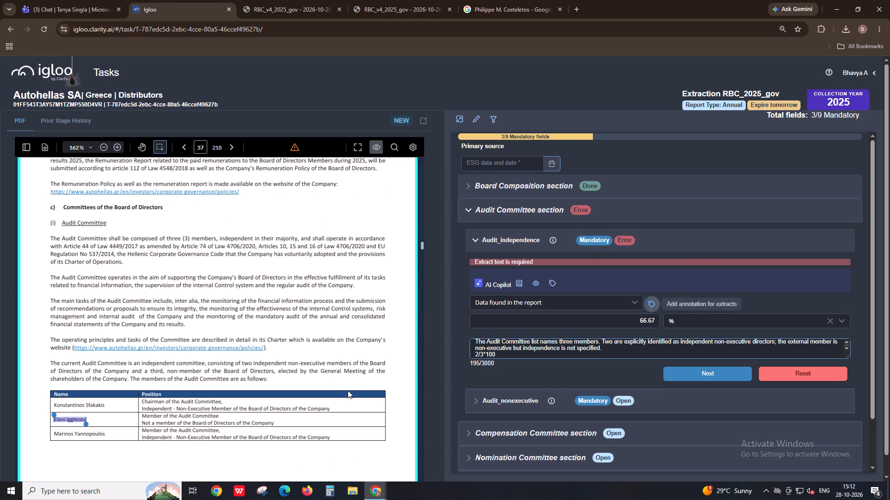
pyautogui.moveTo(50, 363); pyautogui.dragTo(270, 383)
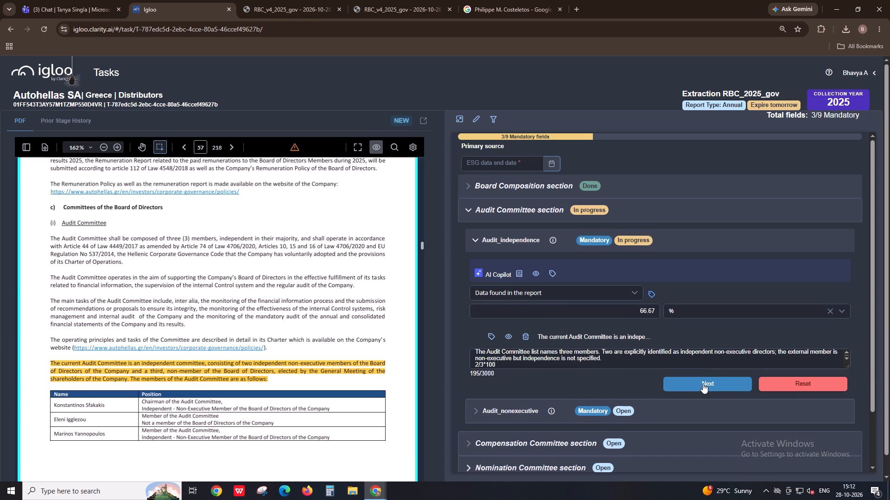
pyautogui.click(702, 382)
# Set the Audit_nonexecutive value to 100 with % as the unit.
pyautogui.click(608, 331)
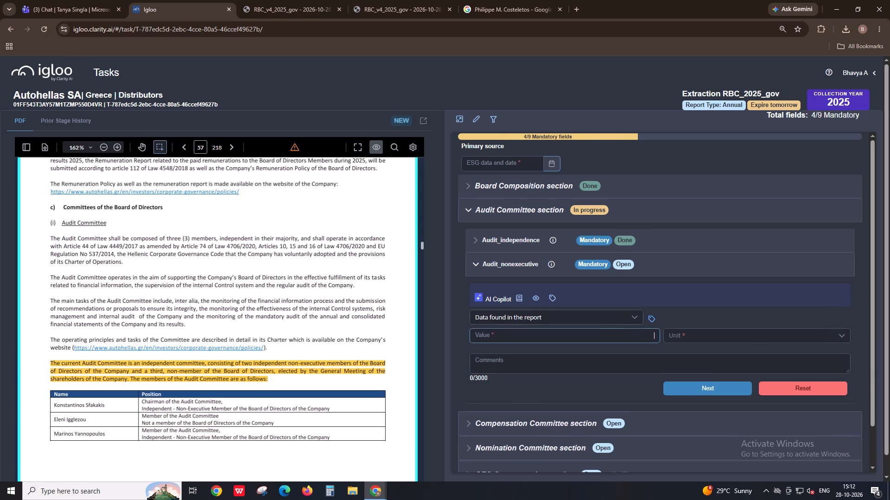
pyautogui.write('100')
pyautogui.click(717, 337)
pyautogui.click(703, 349)
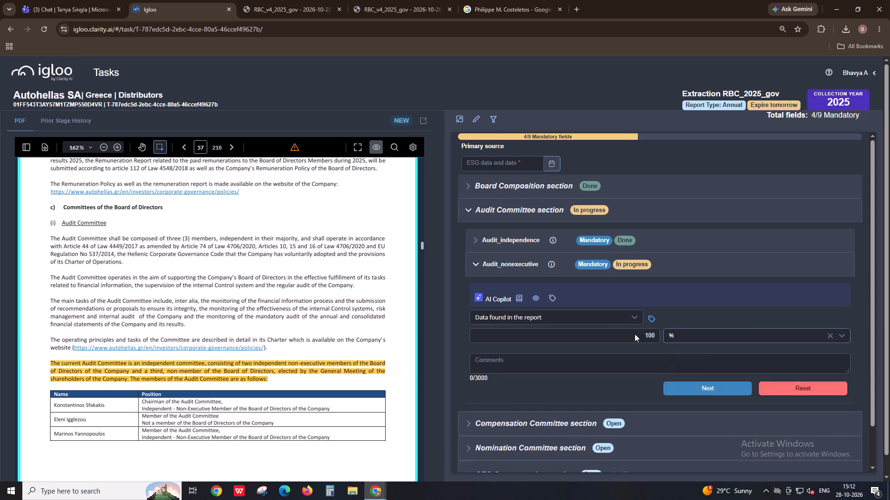
# Copy the AI Copilot explanation up to "independence is not specified" into the Audit_nonexecutive comment.
pyautogui.click(521, 302)
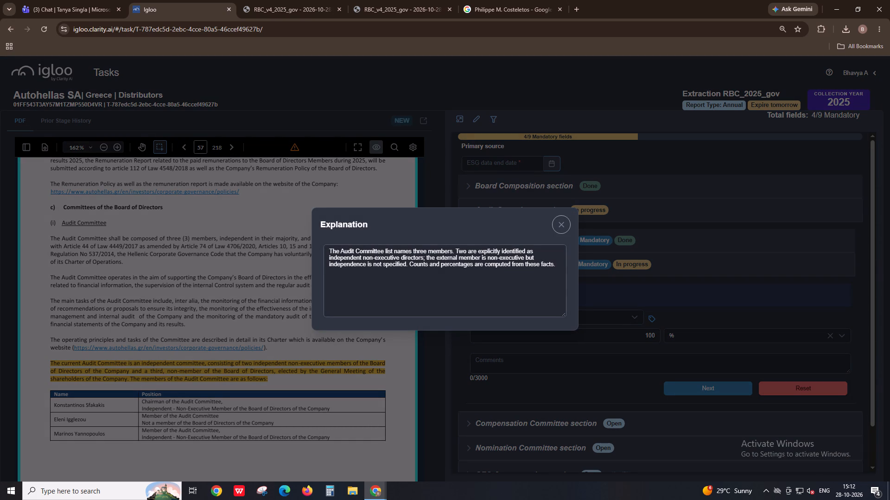
pyautogui.moveTo(327, 252); pyautogui.dragTo(407, 265)
pyautogui.hotkey('ctrl', 'c')
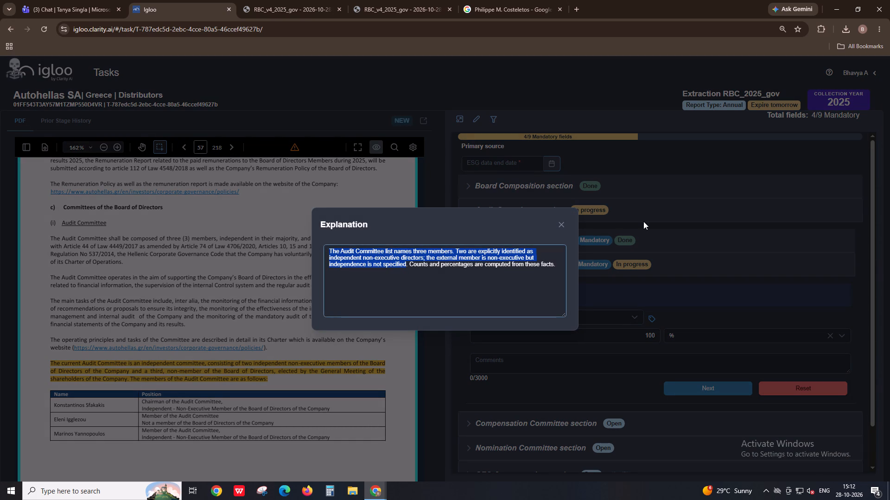
pyautogui.click(558, 230)
pyautogui.click(538, 363)
pyautogui.hotkey('ctrl', 'v')
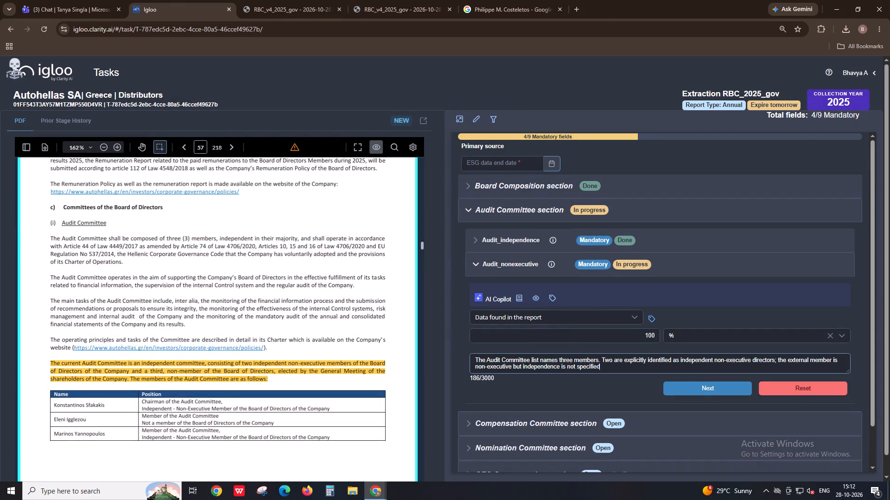
# Annotate the current Audit Committee composition paragraph as the Audit_nonexecutive extract and move on to Compensation_independence.
pyautogui.click(655, 313)
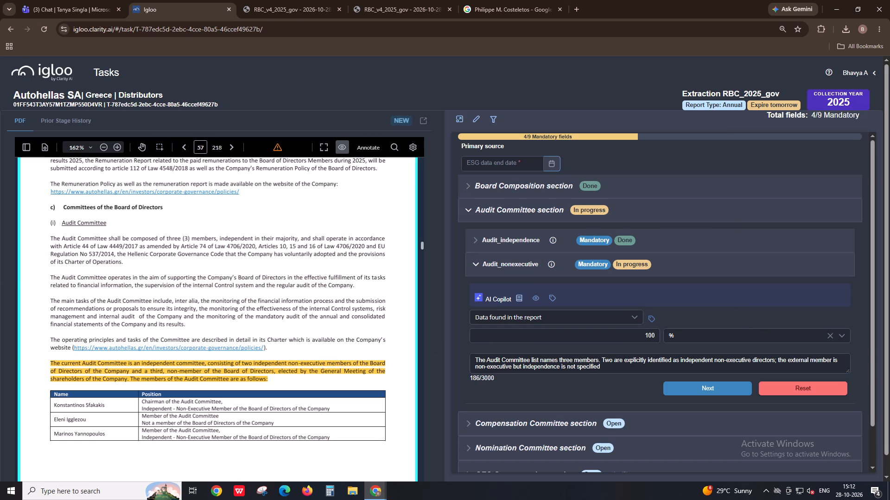
pyautogui.moveTo(51, 362); pyautogui.dragTo(261, 379)
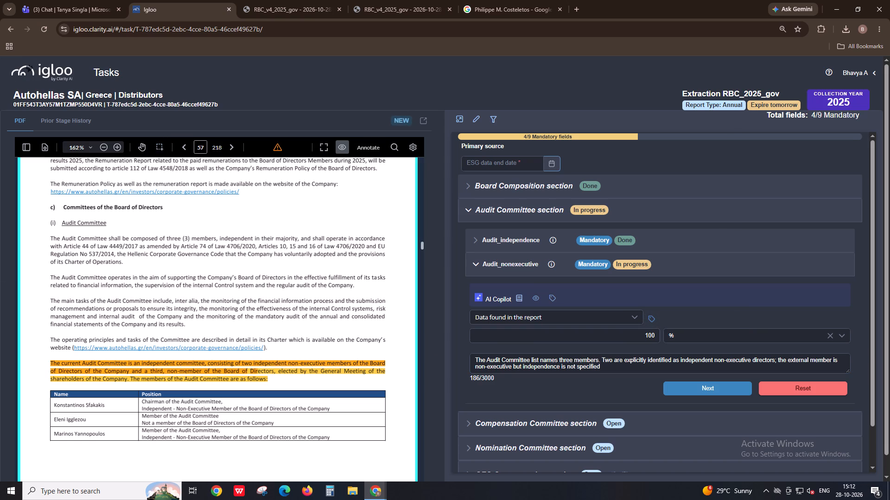
pyautogui.moveTo(261, 379); pyautogui.dragTo(267, 380)
pyautogui.click(737, 409)
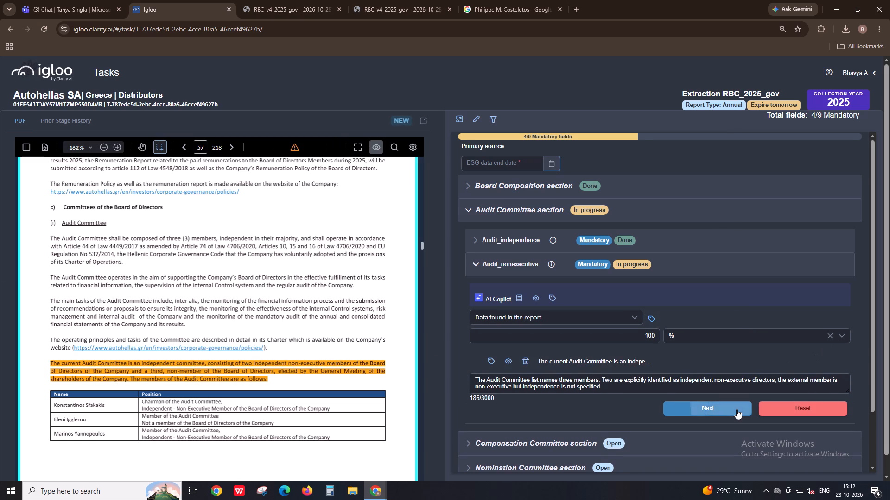
# Locate the Candidacy and Remuneration Committee's 2025 member table on page 61 of the annual report.
pyautogui.click(553, 300)
pyautogui.click(292, 0)
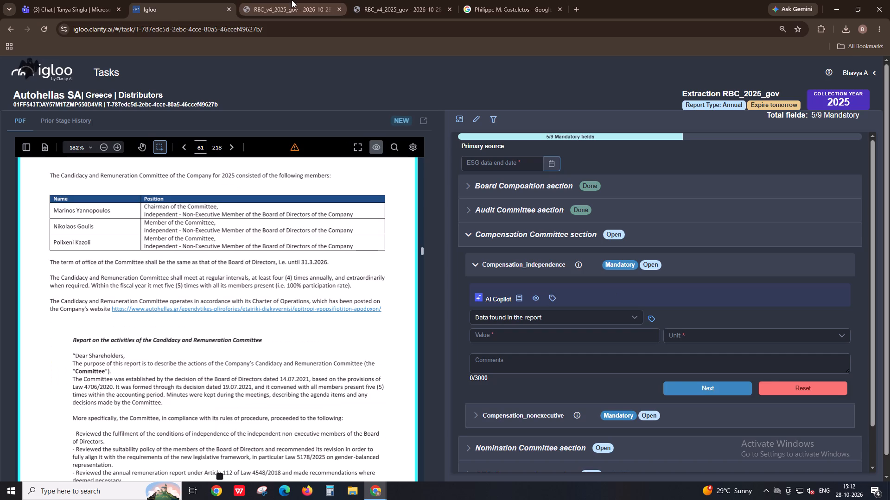
pyautogui.scroll(-6, 354, 157)
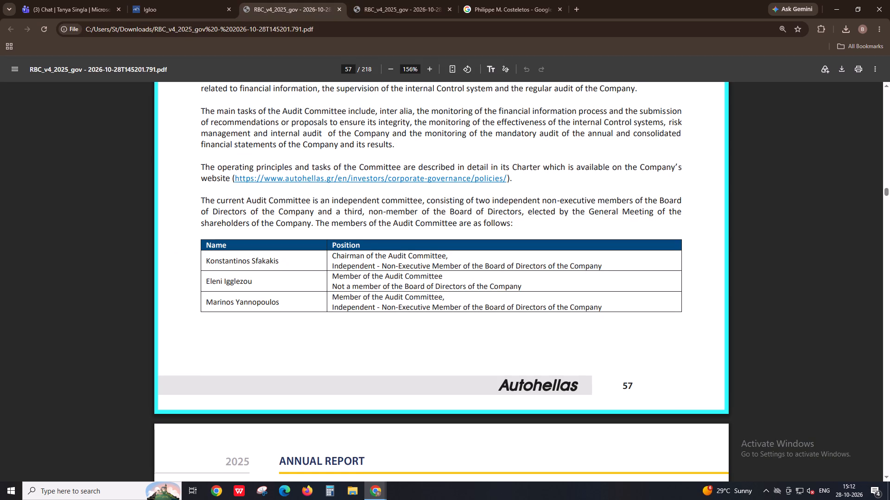
pyautogui.scroll(-6, 338, 166)
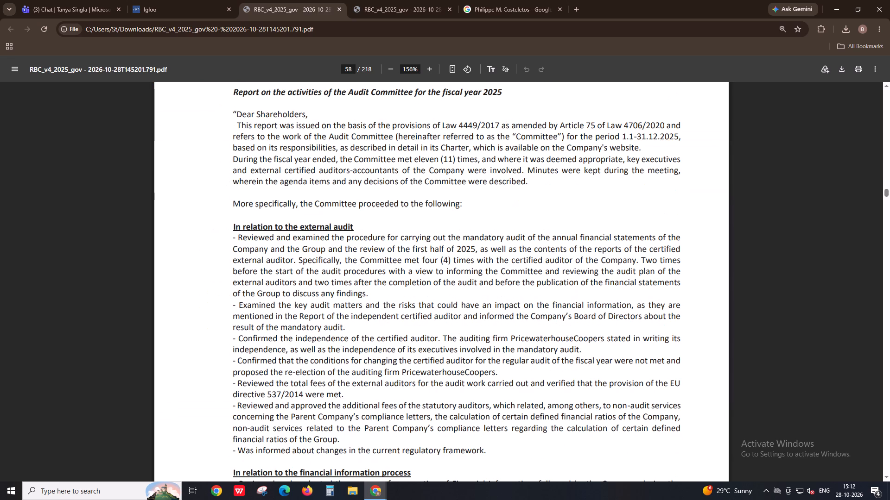
pyautogui.scroll(-8, 340, 291)
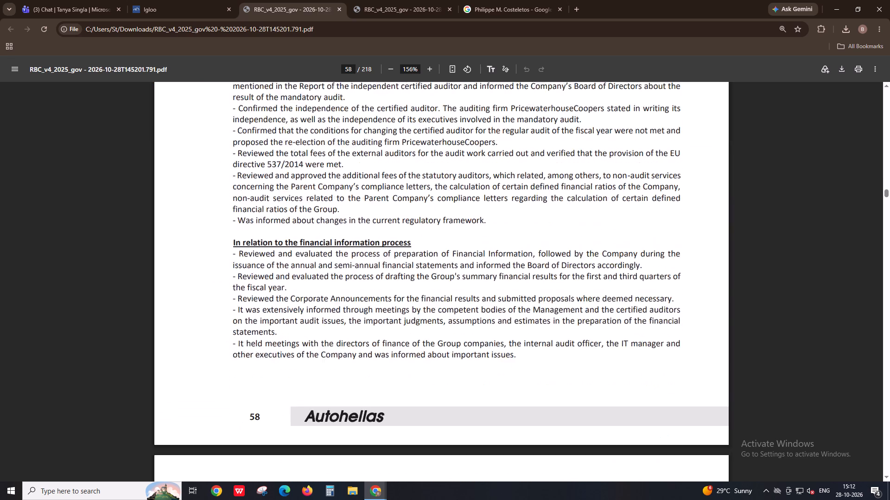
pyautogui.scroll(-15, 335, 286)
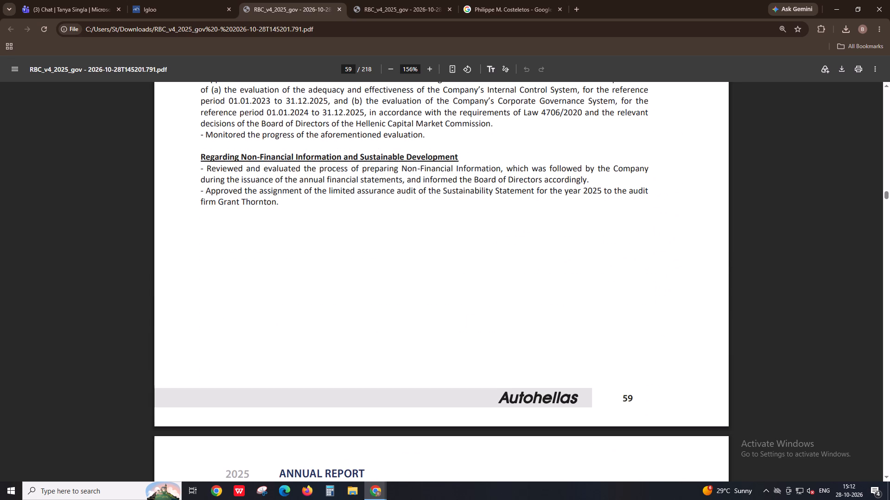
pyautogui.scroll(-7, 335, 286)
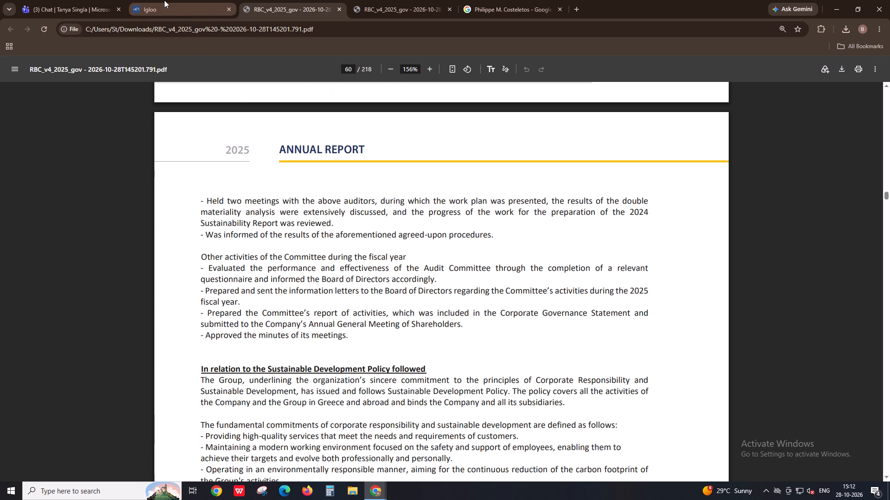
pyautogui.click(164, 0)
pyautogui.click(288, 0)
pyautogui.scroll(-7, 285, 273)
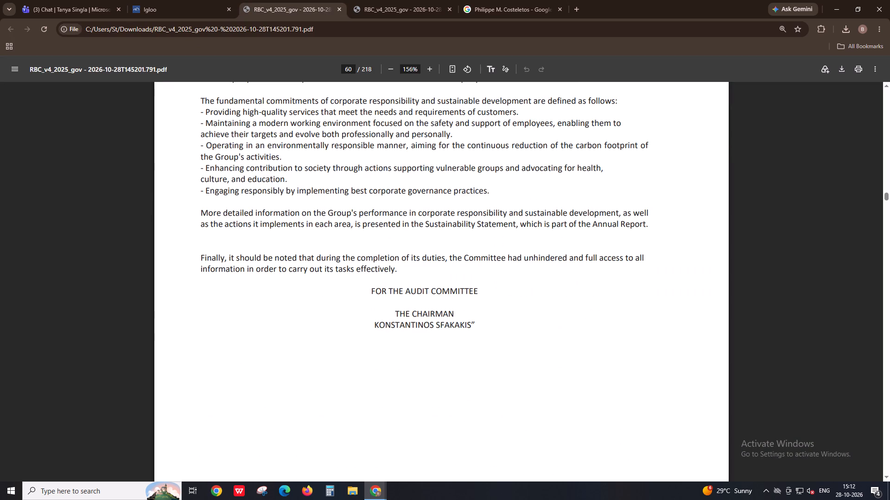
pyautogui.scroll(-13, 280, 266)
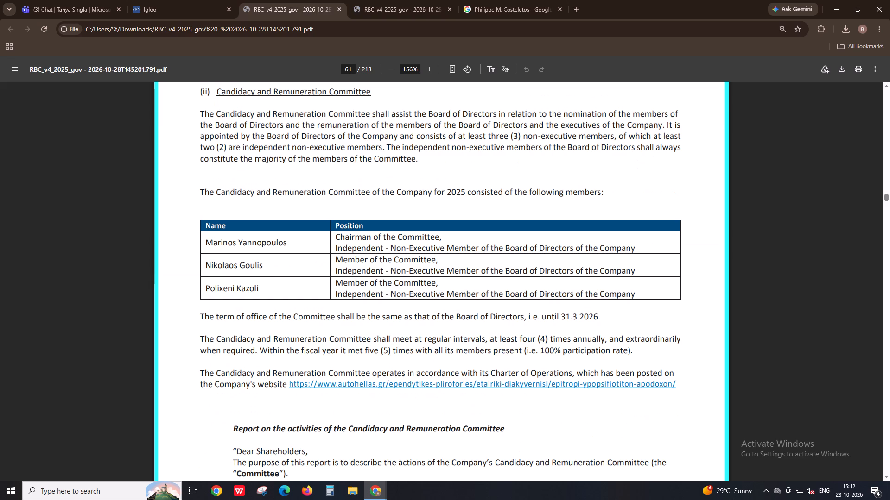
# Cross-check the Candidacy and Remuneration Committee members against the Board of Directors table on page 54 in the second report copy.
pyautogui.click(380, 0)
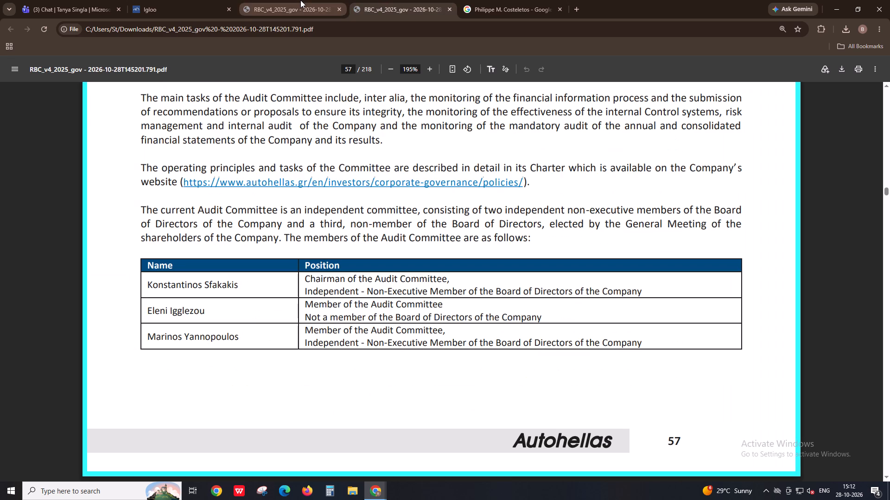
pyautogui.click(352, 68)
pyautogui.write('54')
pyautogui.press('Return')
pyautogui.click(300, 0)
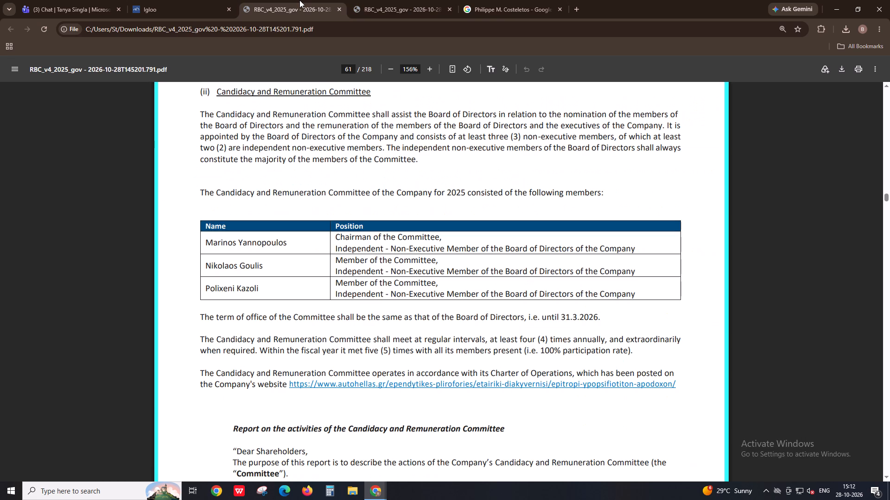
pyautogui.click(385, 0)
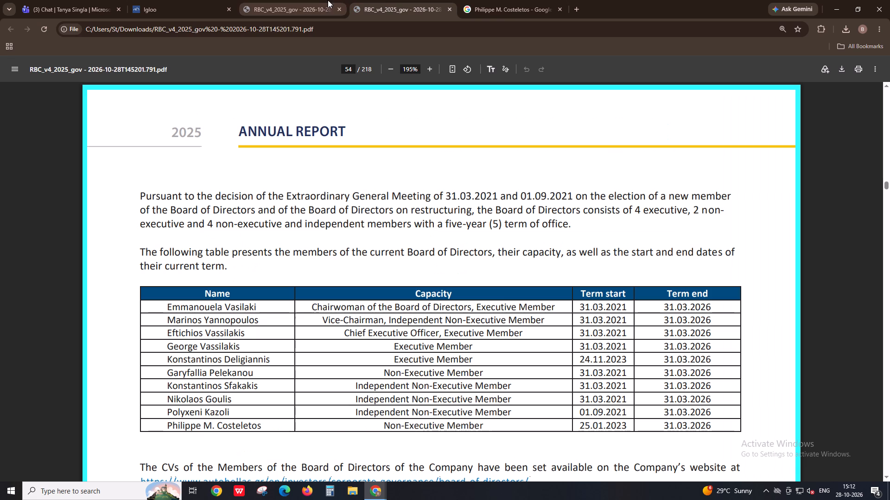
pyautogui.click(319, 0)
pyautogui.click(385, 0)
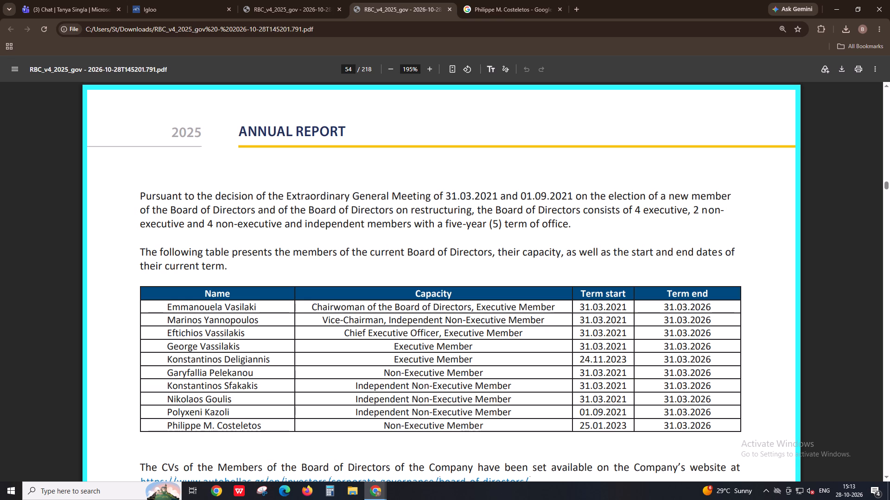
pyautogui.click(228, 0)
pyautogui.click(301, 0)
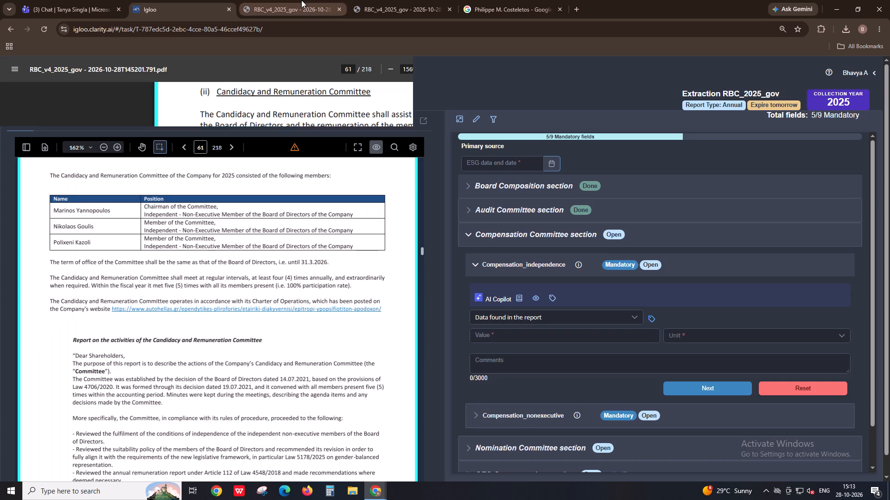
# Set the Compensation_independence value in Igloo to 100 with % as the unit.
pyautogui.click(173, 0)
pyautogui.click(599, 332)
pyautogui.write('100')
pyautogui.click(698, 334)
pyautogui.click(690, 354)
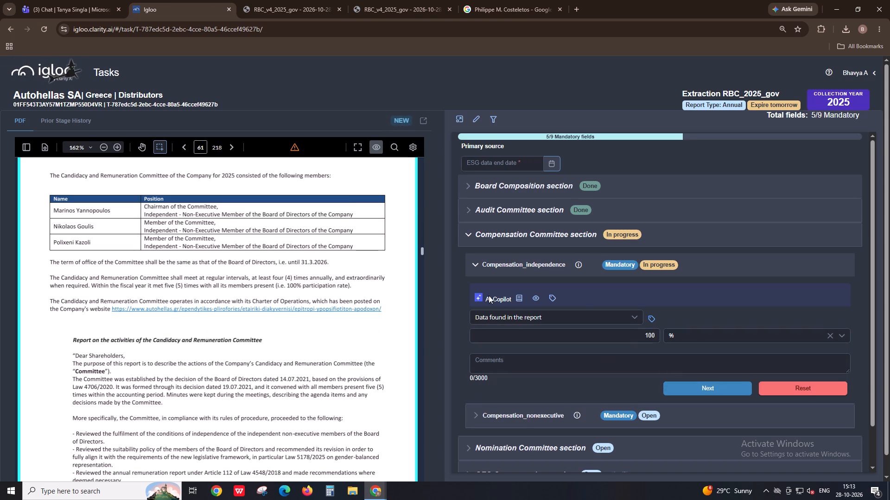
# Copy the full AI Copilot explanation about the combined Candidacy & Remuneration Committee into the Compensation_independence comment.
pyautogui.click(518, 298)
pyautogui.moveTo(330, 251); pyautogui.dragTo(332, 250)
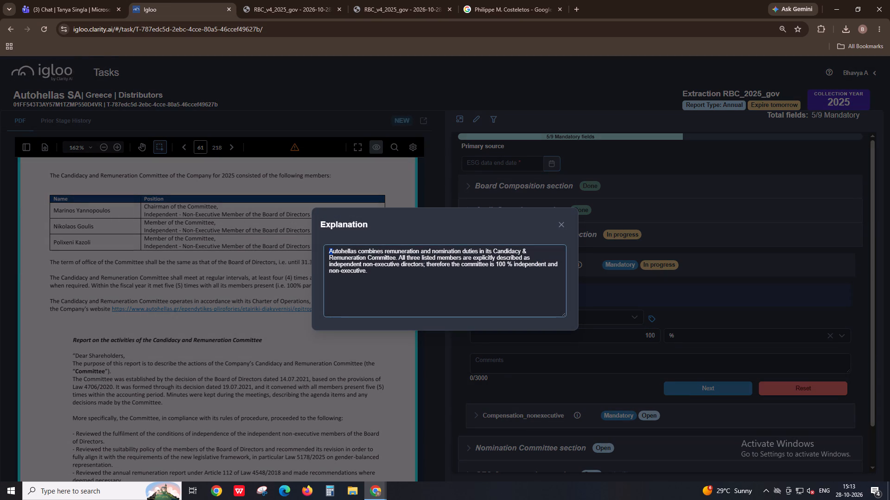
pyautogui.moveTo(332, 250); pyautogui.dragTo(337, 250)
pyautogui.moveTo(337, 250); pyautogui.dragTo(342, 255)
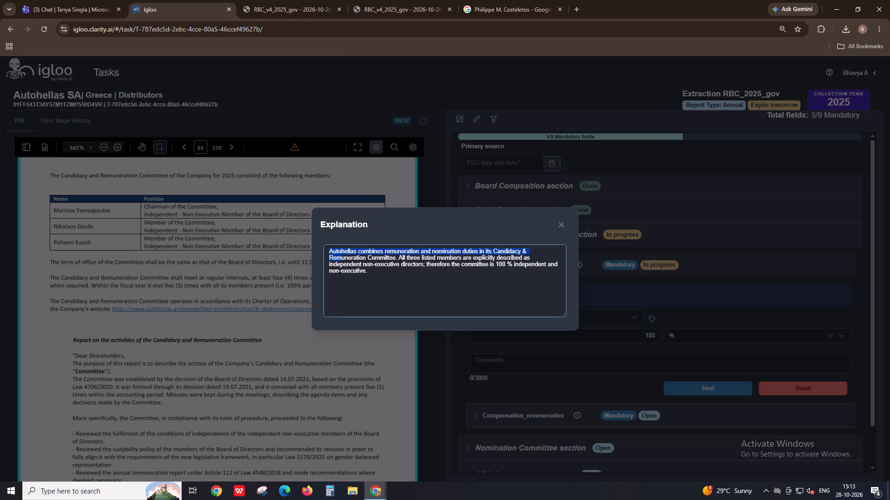
pyautogui.moveTo(342, 255); pyautogui.dragTo(372, 279)
pyautogui.hotkey('ctrl', 'c')
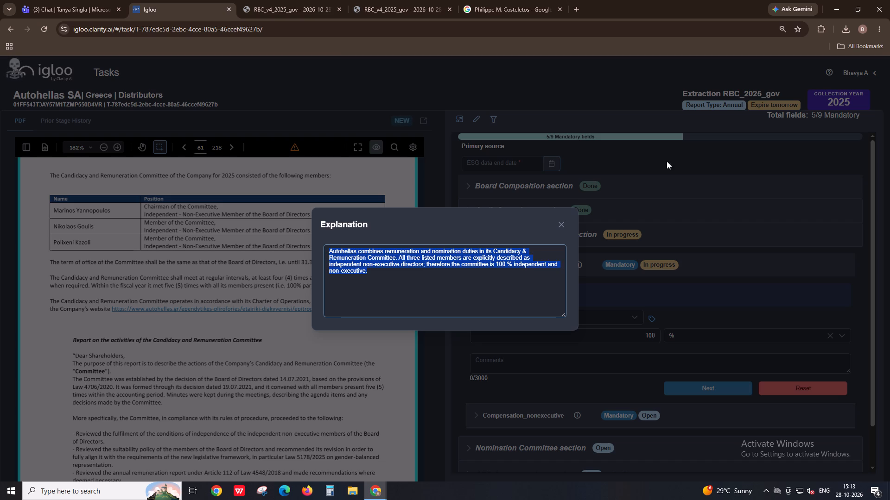
pyautogui.click(564, 229)
pyautogui.click(545, 357)
pyautogui.hotkey('ctrl', 'v')
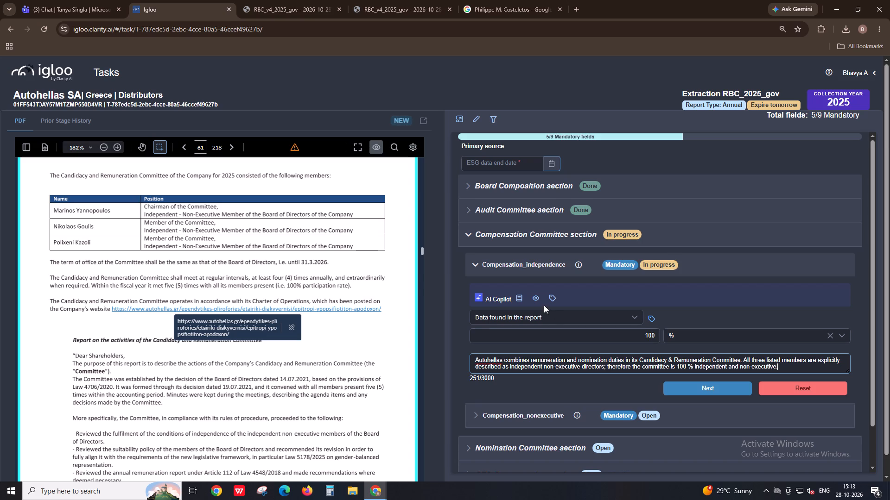
# Annotate the sentence introducing the Candidacy and Remuneration Committee's 2025 members as the Compensation_independence extract.
pyautogui.click(551, 294)
pyautogui.scroll(2, 165, 358)
pyautogui.click(651, 318)
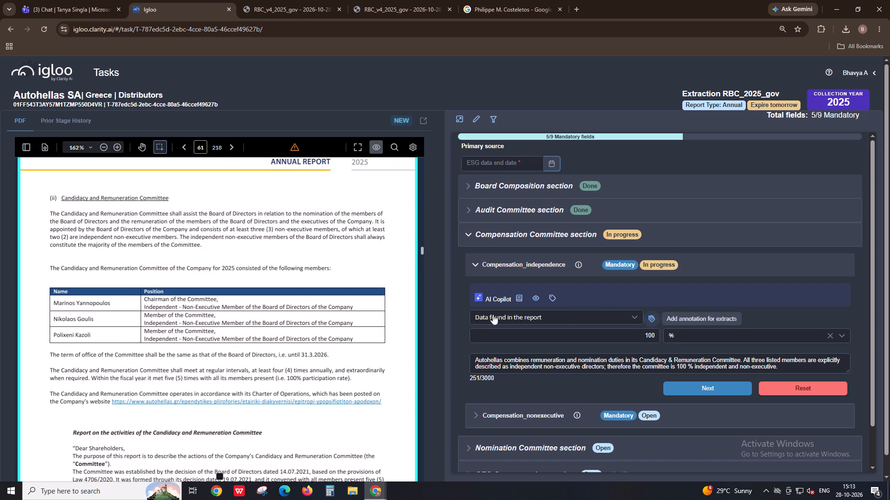
pyautogui.moveTo(44, 268); pyautogui.dragTo(341, 267)
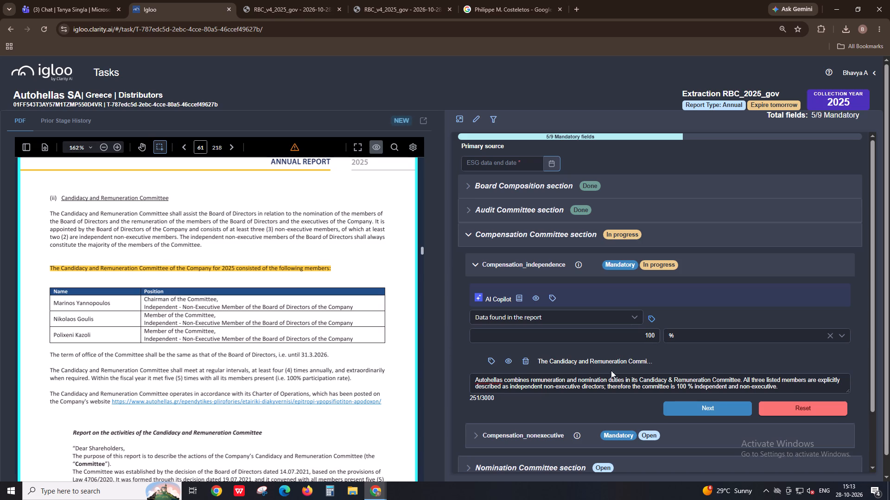
# Complete the Compensation_independence field and enter 100 as the Compensation_nonexecutive value.
pyautogui.click(684, 412)
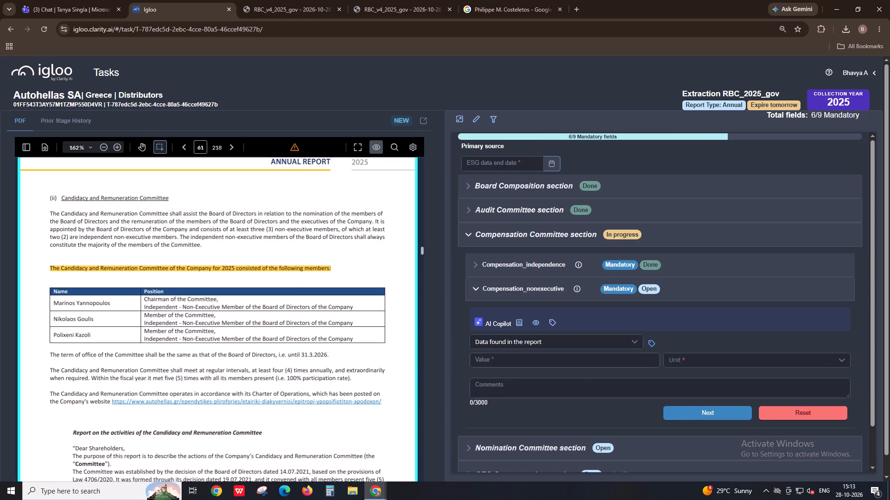
pyautogui.click(579, 358)
pyautogui.press('1')
pyautogui.write('00')
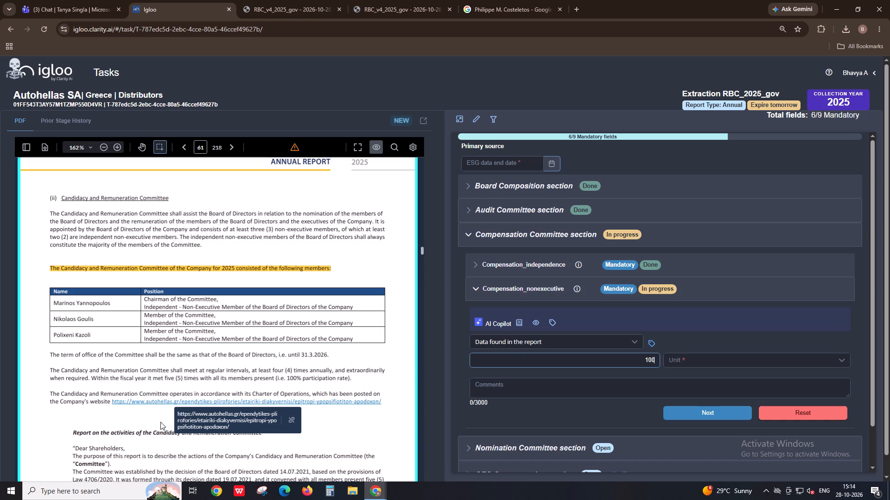
# Open the Nomination Committee section and examine the report passage the AI Copilot cites for Nomination_independence on page 61.
pyautogui.click(523, 443)
pyautogui.scroll(-2, 523, 442)
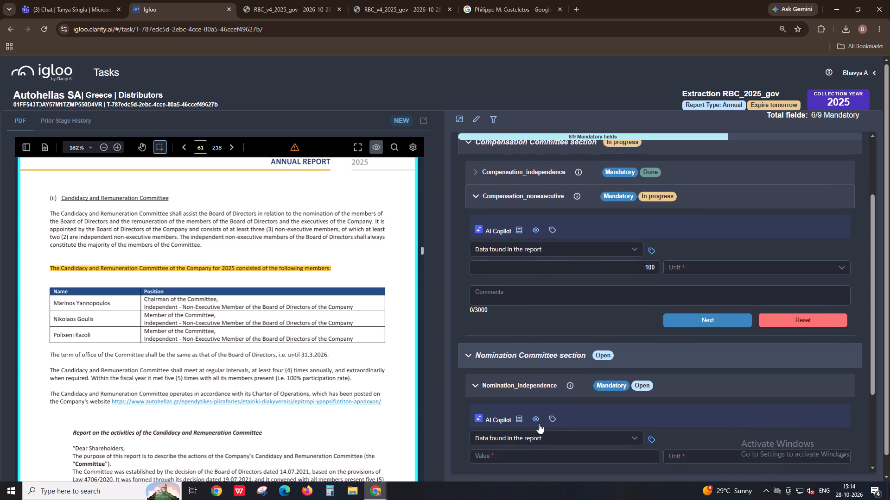
pyautogui.click(552, 418)
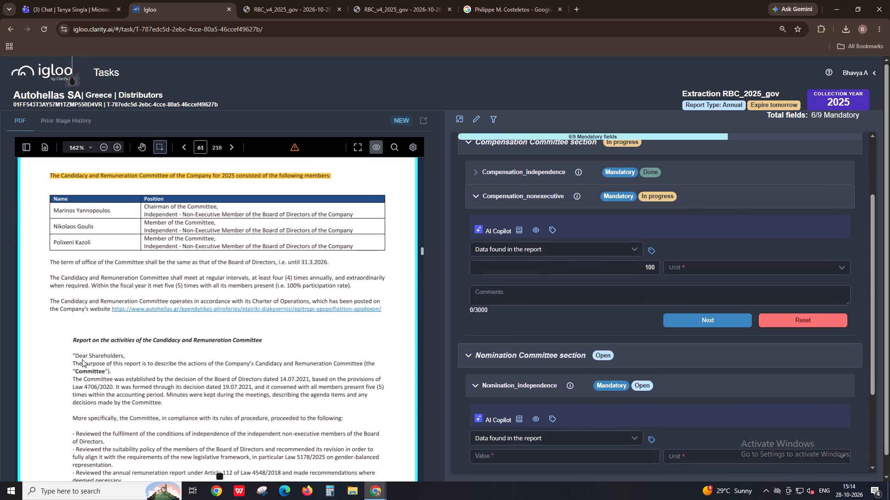
pyautogui.scroll(2, 82, 359)
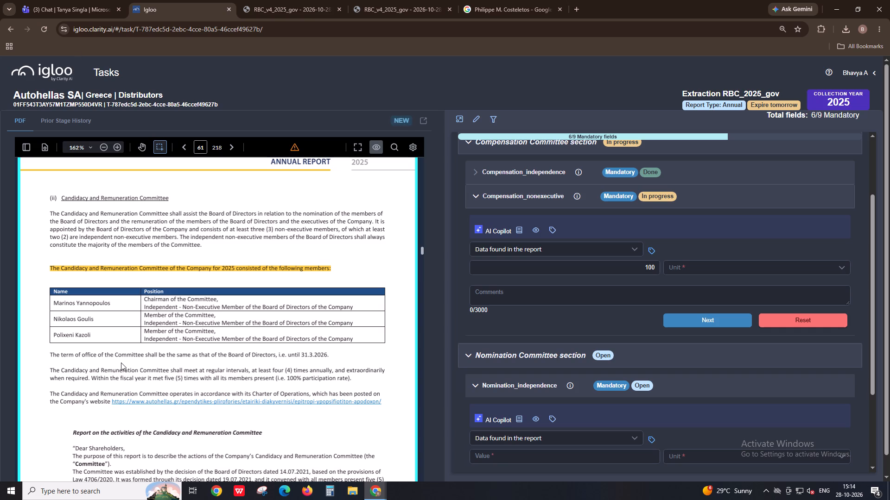
pyautogui.scroll(-2, 115, 378)
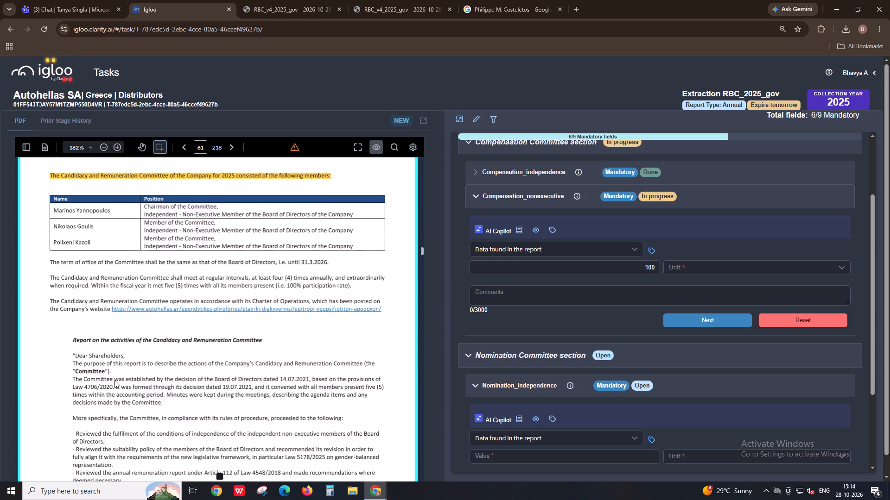
pyautogui.scroll(9, 114, 380)
pyautogui.scroll(-4, 114, 380)
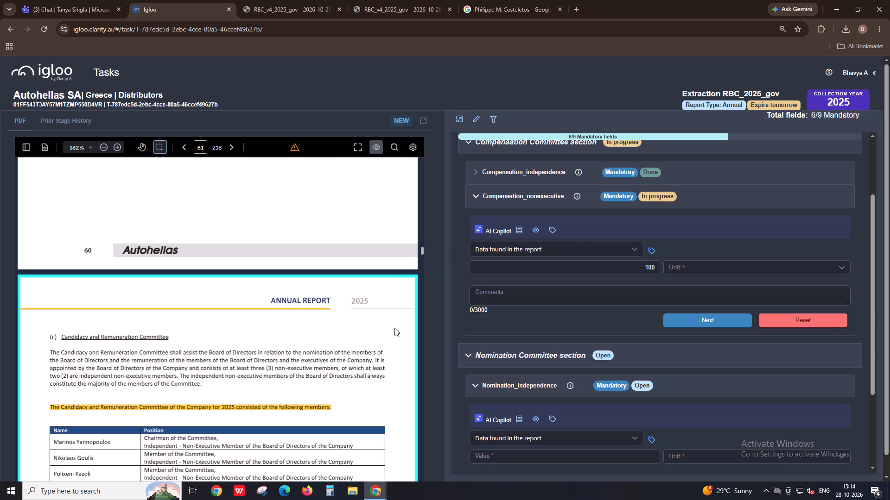
pyautogui.scroll(1, 717, 295)
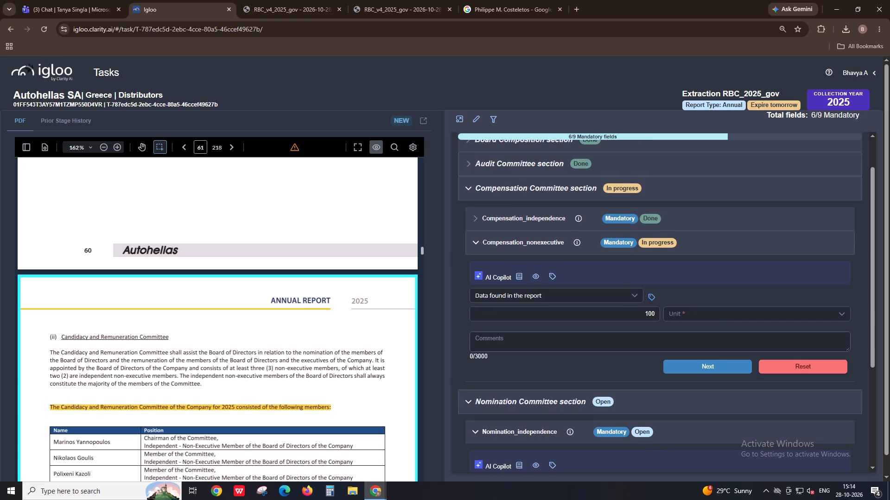
# Set the Compensation_nonexecutive unit to %.
pyautogui.click(714, 312)
pyautogui.click(686, 330)
# Fill the Compensation_nonexecutive comment with the same combined Candidacy & Remuneration Committee explanation used for Compensation_independence.
pyautogui.click(592, 214)
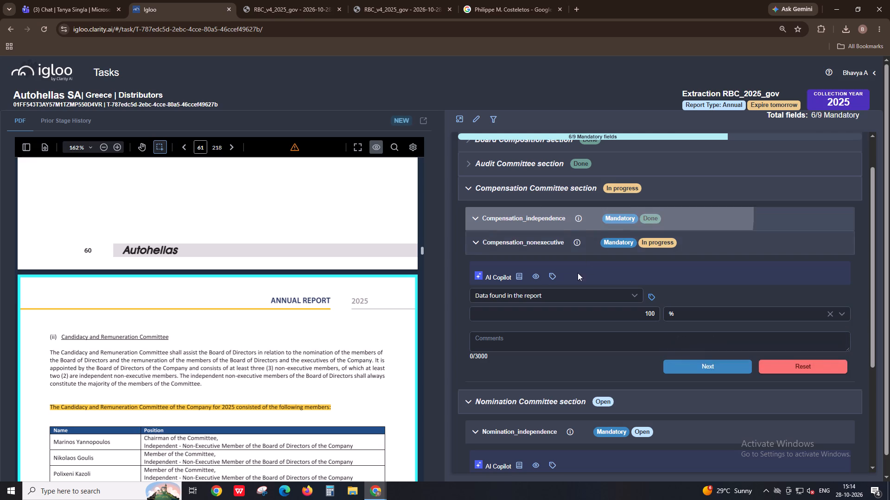
pyautogui.keyDown('alt'); pyautogui.click(559, 339); pyautogui.keyUp('alt')
pyautogui.scroll(-3, 559, 339)
pyautogui.click(549, 348)
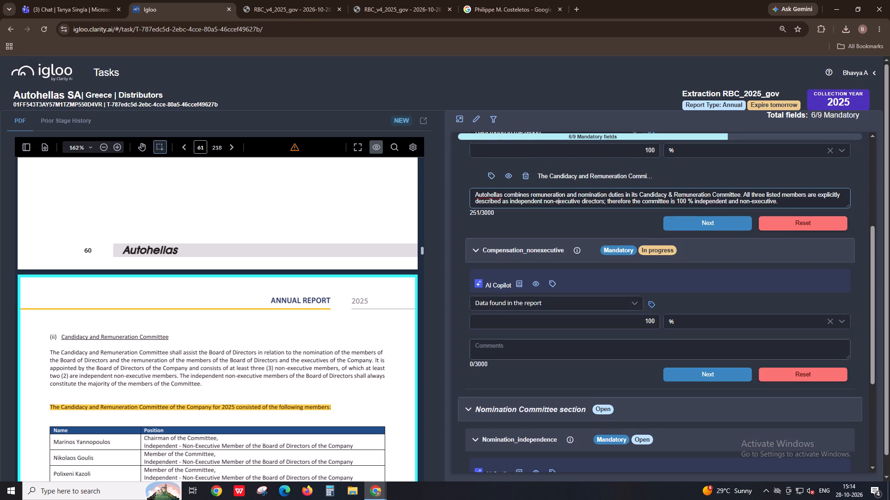
pyautogui.hotkey('ctrl', 'v')
# Annotate the sentence introducing the Candidacy and Remuneration Committee's 2025 members as the Compensation_nonexecutive extract and complete the field.
pyautogui.scroll(-3, 549, 345)
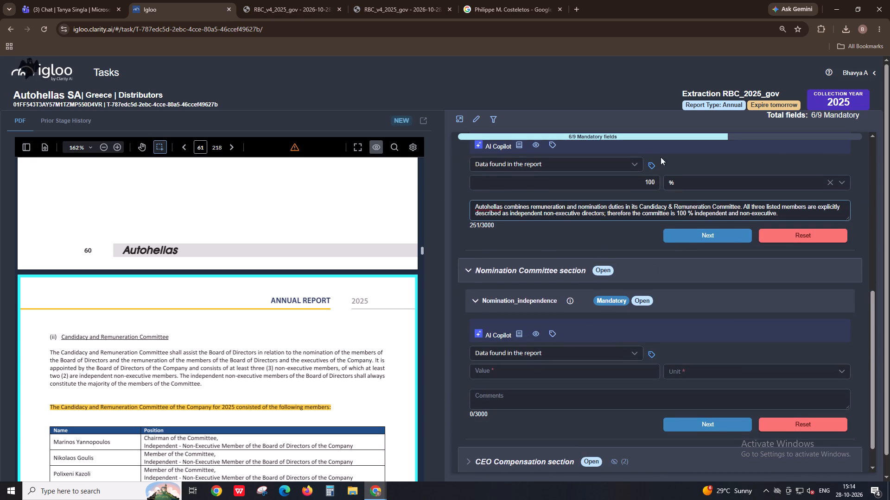
pyautogui.click(656, 166)
pyautogui.moveTo(46, 409); pyautogui.dragTo(343, 408)
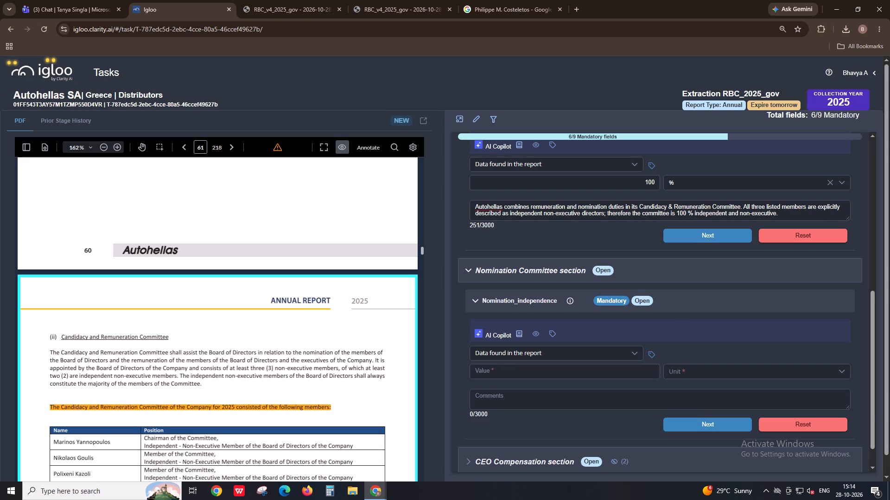
pyautogui.click(688, 256)
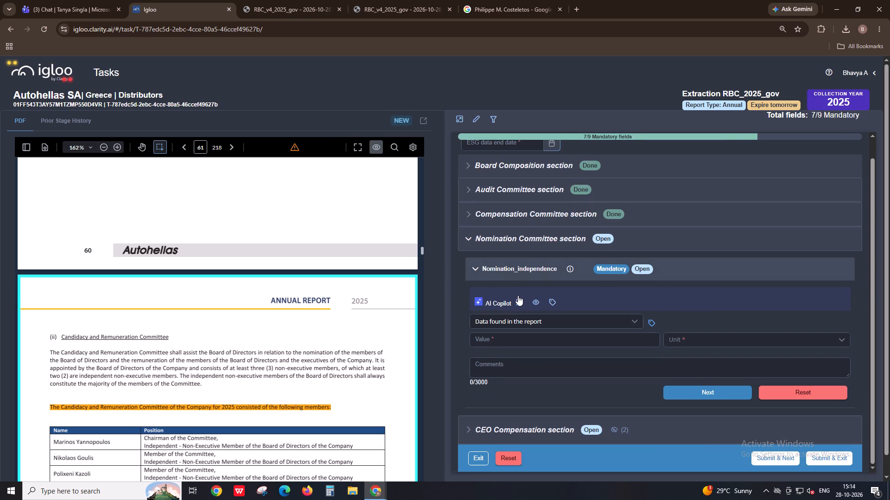
# Copy the full AI Copilot explanation about the committee's nomination responsibilities into the Nomination_independence comment.
pyautogui.click(516, 301)
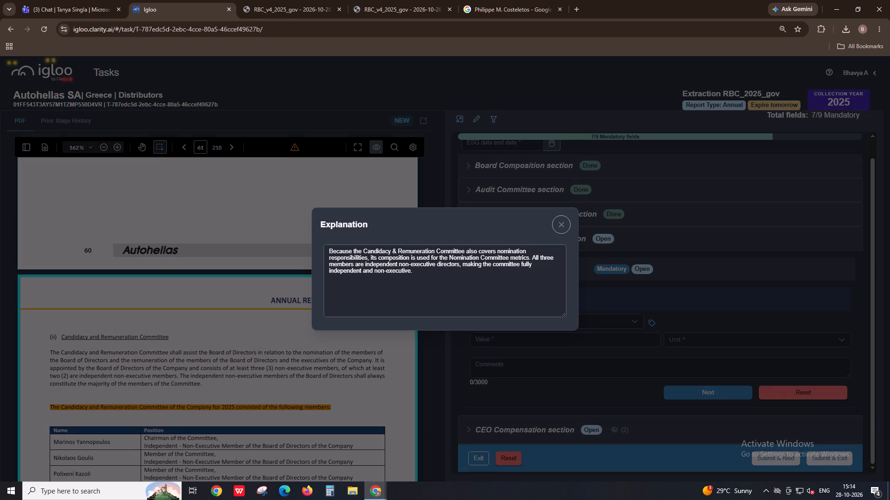
pyautogui.moveTo(329, 250); pyautogui.dragTo(366, 250)
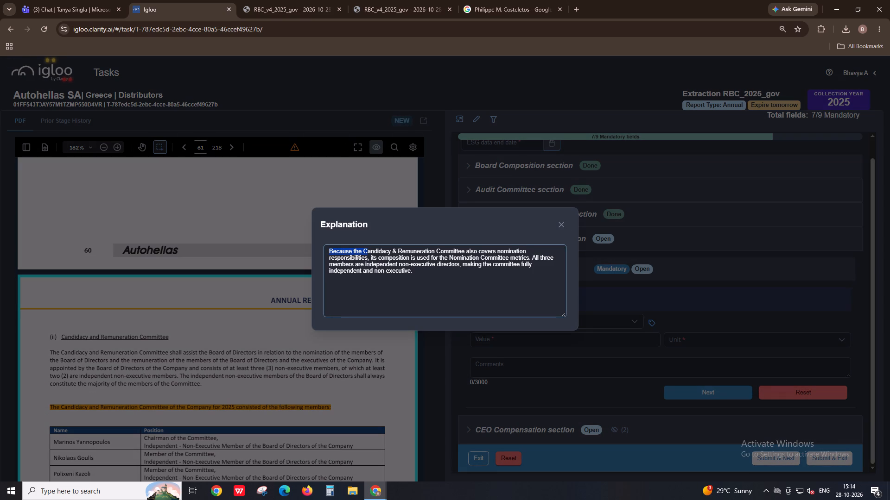
pyautogui.moveTo(366, 250); pyautogui.dragTo(369, 262)
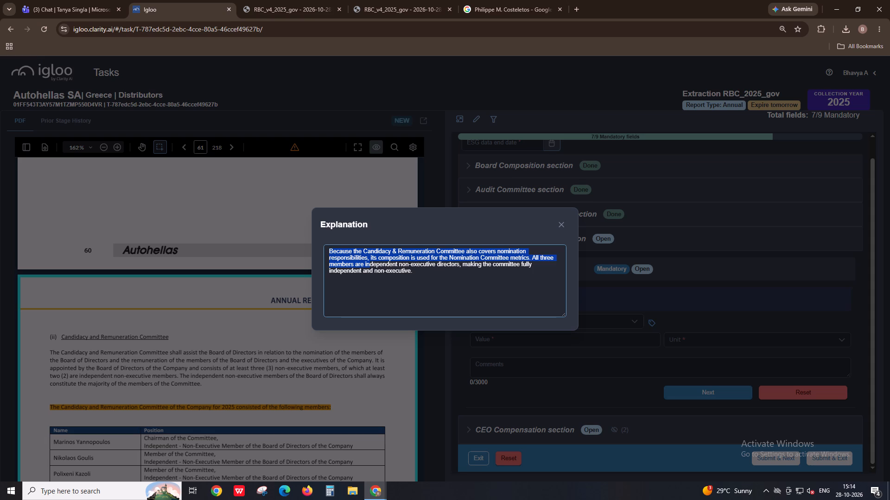
pyautogui.moveTo(369, 262); pyautogui.dragTo(420, 275)
pyautogui.hotkey('ctrl', 'c')
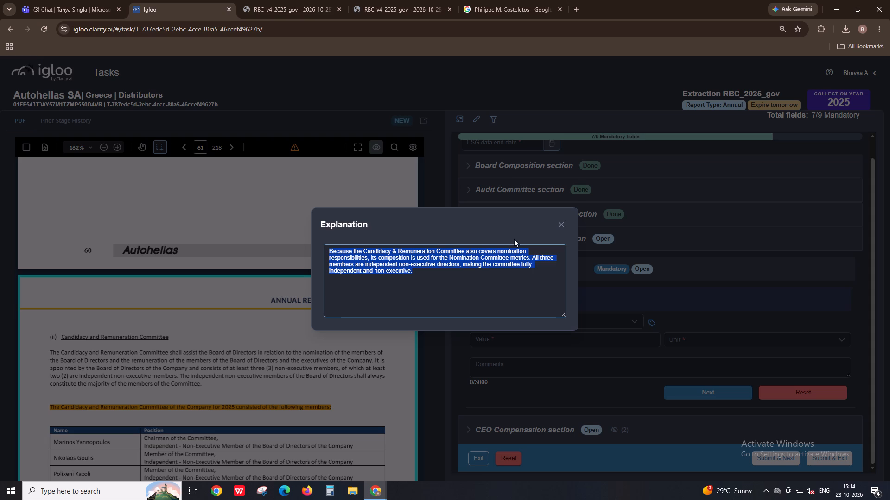
pyautogui.click(563, 226)
pyautogui.click(531, 365)
pyautogui.hotkey('ctrl', 'v')
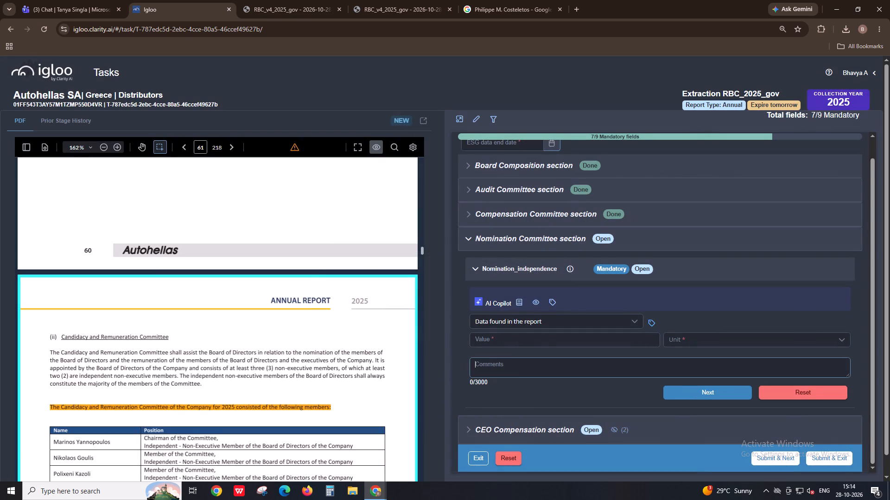
# Set the Nomination_independence value to 100 with % as the unit.
pyautogui.click(546, 338)
pyautogui.write('100')
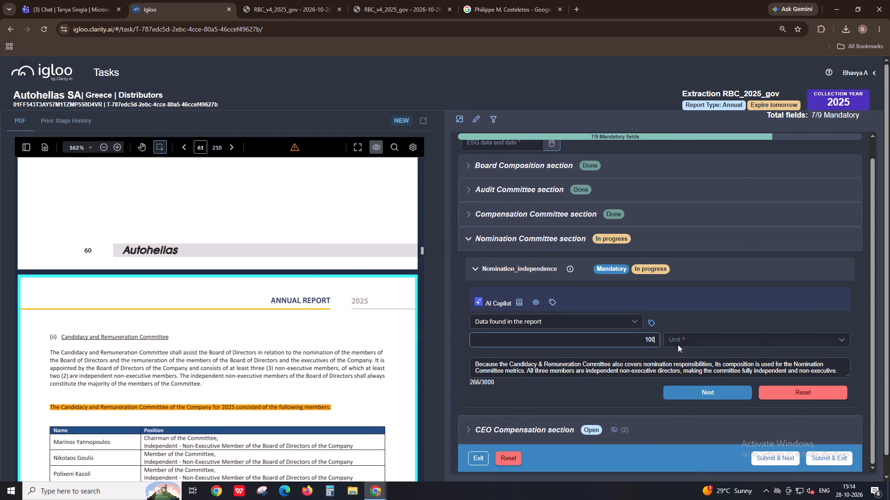
pyautogui.click(679, 335)
pyautogui.click(684, 358)
# Annotate the 2025 members sentence and the sentence on the committee assisting with nomination and remuneration as Nomination_independence extracts, then complete the field.
pyautogui.click(651, 326)
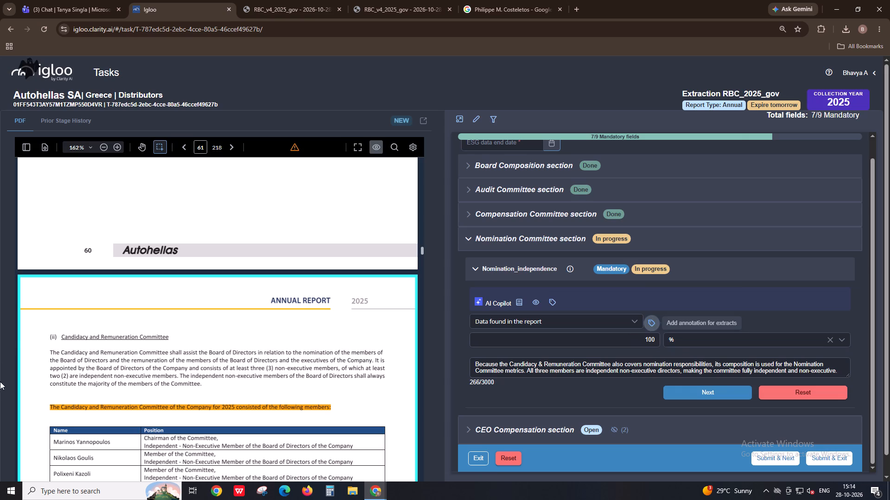
pyautogui.moveTo(47, 406); pyautogui.dragTo(350, 406)
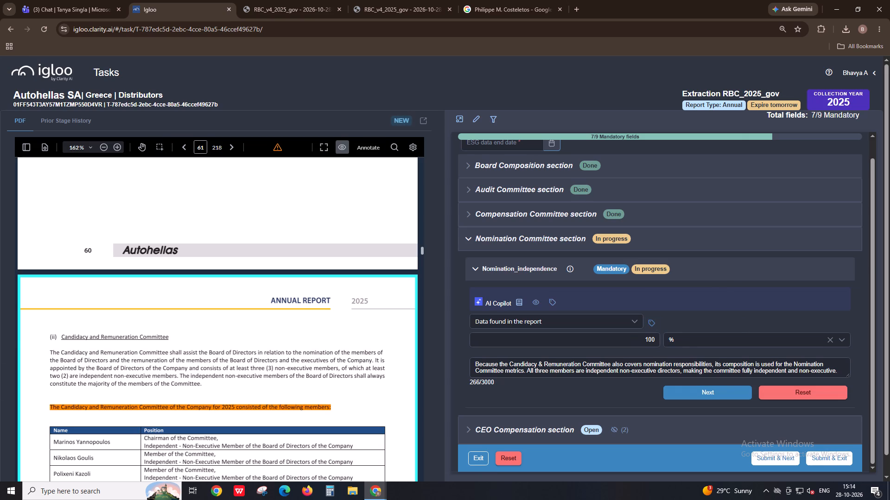
pyautogui.click(648, 321)
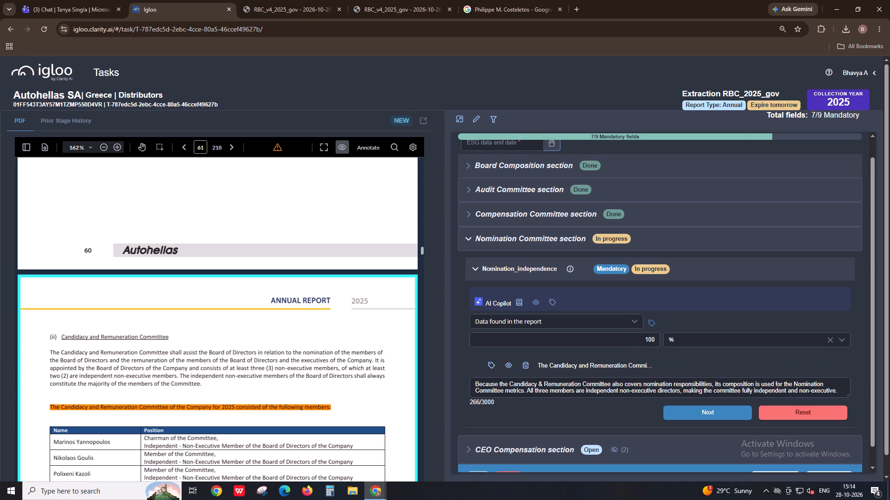
pyautogui.moveTo(38, 347); pyautogui.dragTo(162, 367)
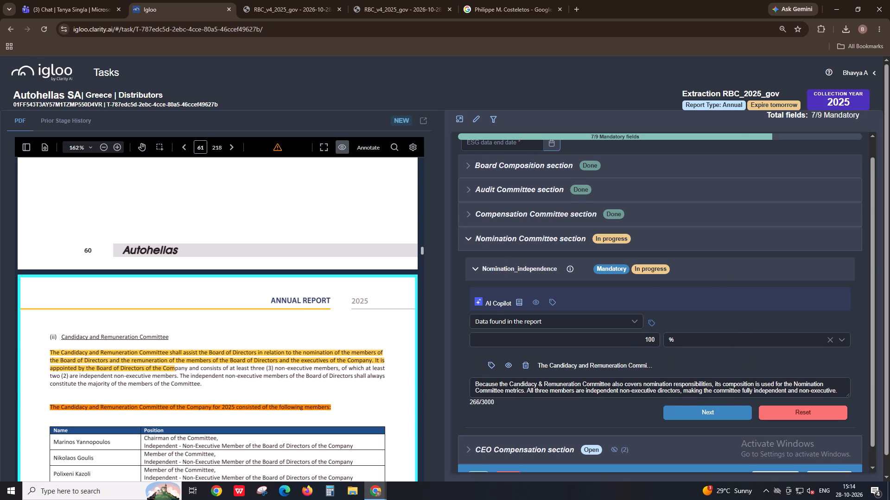
pyautogui.moveTo(162, 367); pyautogui.dragTo(347, 362)
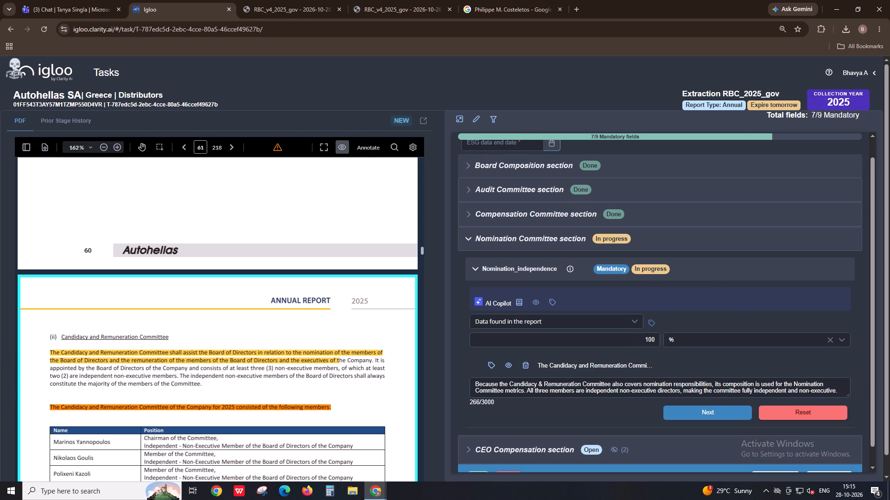
pyautogui.moveTo(347, 362); pyautogui.dragTo(373, 360)
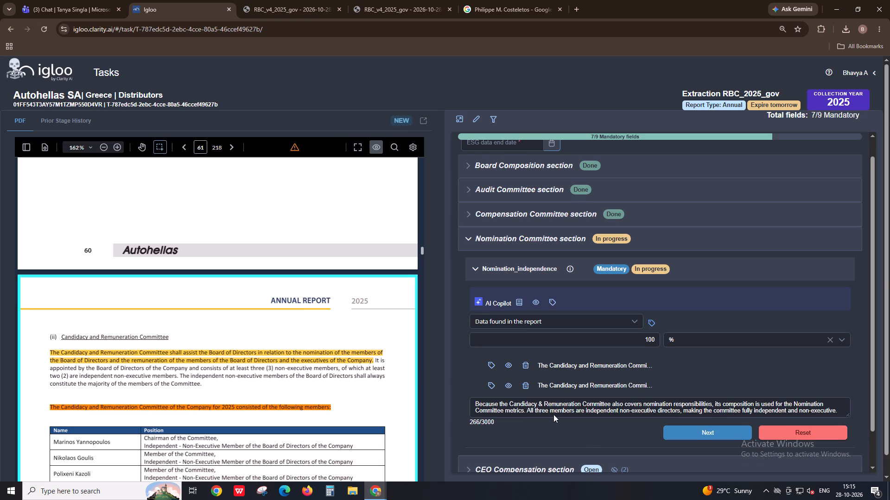
pyautogui.click(684, 435)
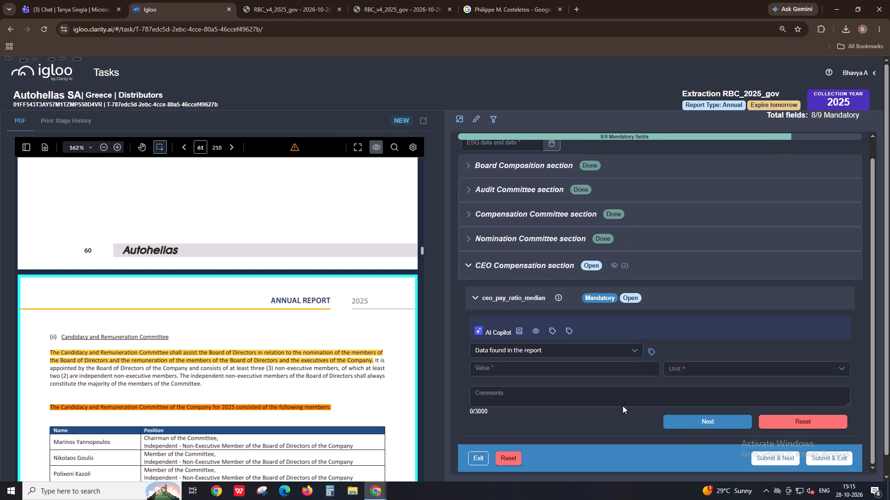
# Copy the annual total remuneration ratio of 41.26 from page 109 into ceo_pay_ratio_median with RATIO as the unit.
pyautogui.click(560, 330)
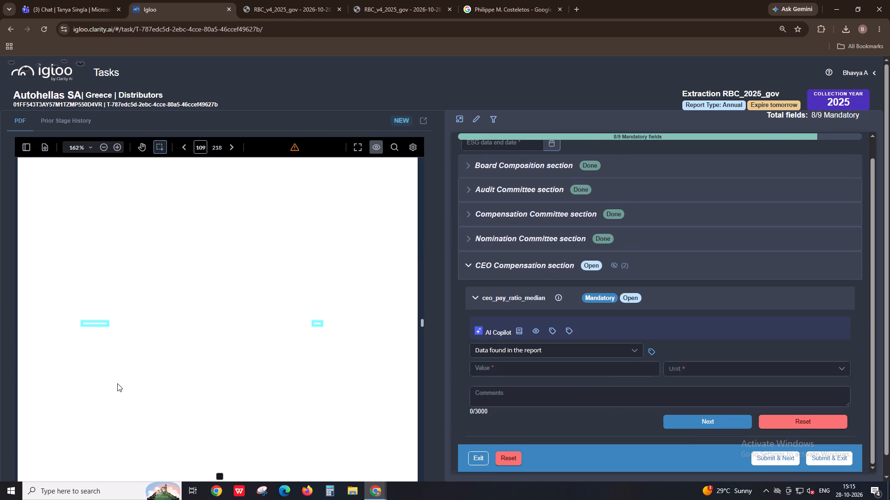
pyautogui.keyDown('ctrl'); pyautogui.scroll(1, 86, 375); pyautogui.keyUp('ctrl')
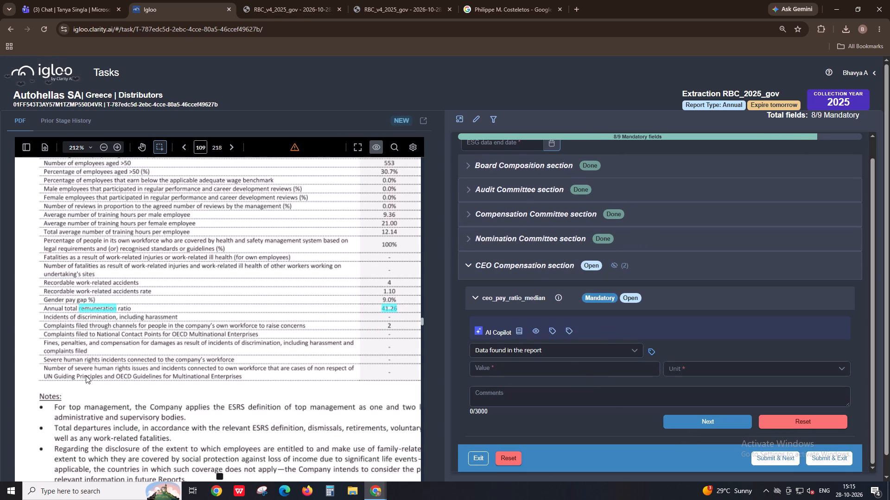
pyautogui.keyDown('shift'); pyautogui.scroll(-2, 86, 375); pyautogui.keyUp('shift')
pyautogui.moveTo(304, 308); pyautogui.dragTo(284, 311)
pyautogui.hotkey('ctrl', 'c')
pyautogui.click(589, 366)
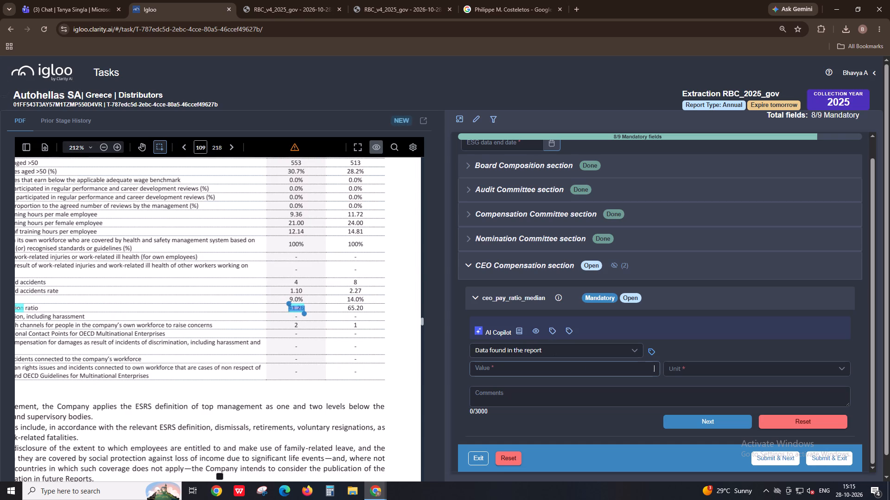
pyautogui.hotkey('ctrl', 'v')
pyautogui.click(688, 367)
pyautogui.click(698, 405)
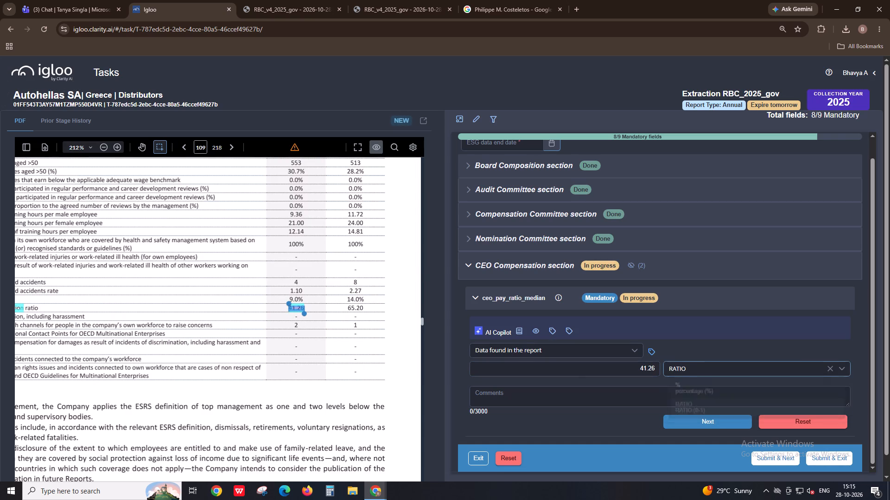
# Check the prior stage entries for the CEO compensation and Nomination_independence fields, then return to the remuneration ratio row on page 109.
pyautogui.click(82, 125)
pyautogui.click(31, 374)
pyautogui.click(31, 374)
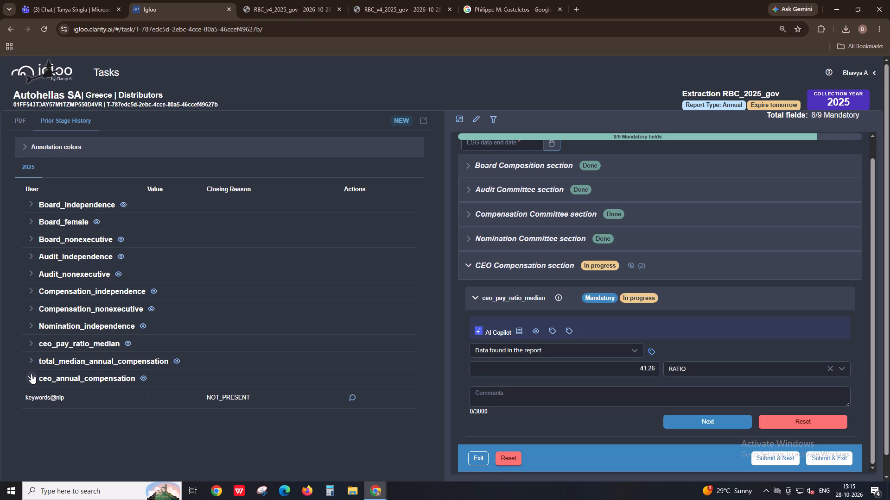
pyautogui.click(32, 344)
pyautogui.click(32, 344)
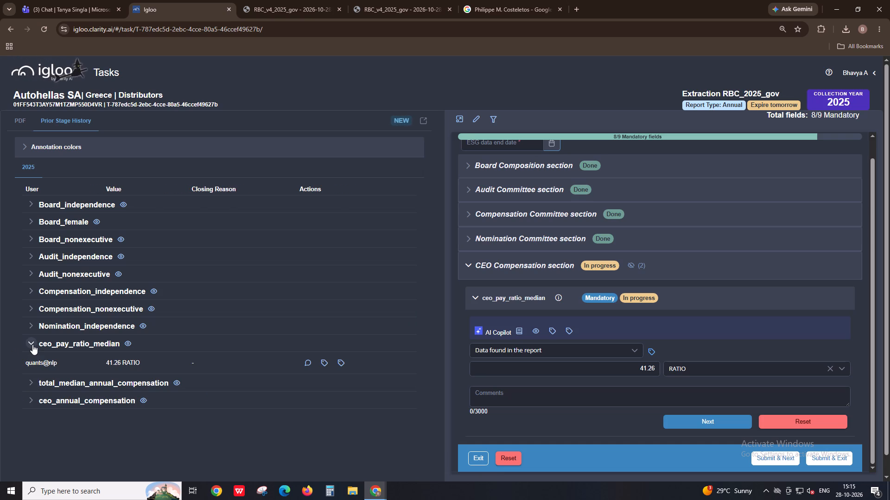
pyautogui.doubleClick(31, 356)
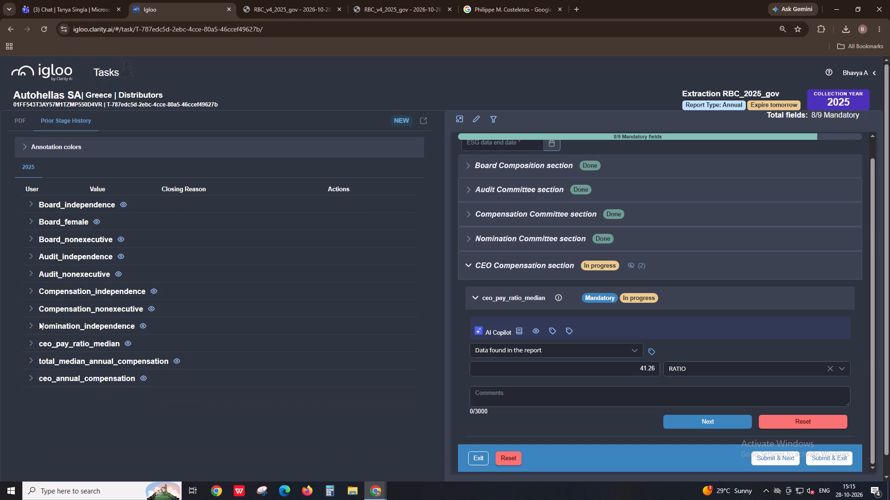
pyautogui.click(32, 322)
pyautogui.click(32, 322)
pyautogui.click(25, 116)
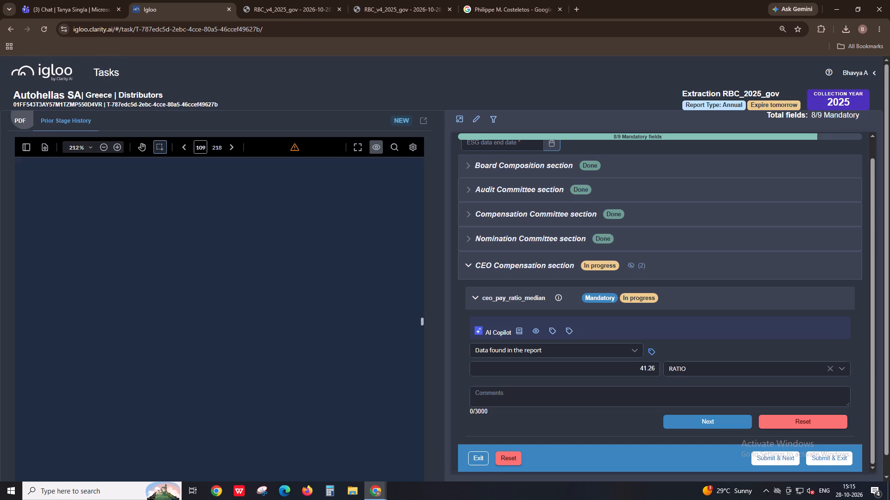
pyautogui.keyDown('ctrl'); pyautogui.scroll(-1, 83, 312); pyautogui.keyUp('ctrl')
pyautogui.keyDown('ctrl'); pyautogui.scroll(1, 83, 312); pyautogui.keyUp('ctrl')
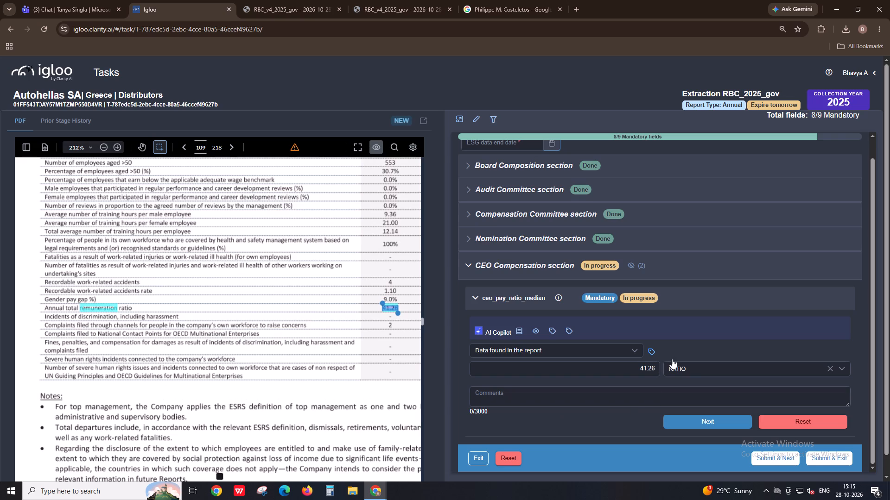
# Annotate the Annual total remuneration ratio label and its 41.26 value as ceo_pay_ratio_median extracts, then complete the field.
pyautogui.click(651, 353)
pyautogui.moveTo(45, 309); pyautogui.dragTo(54, 308)
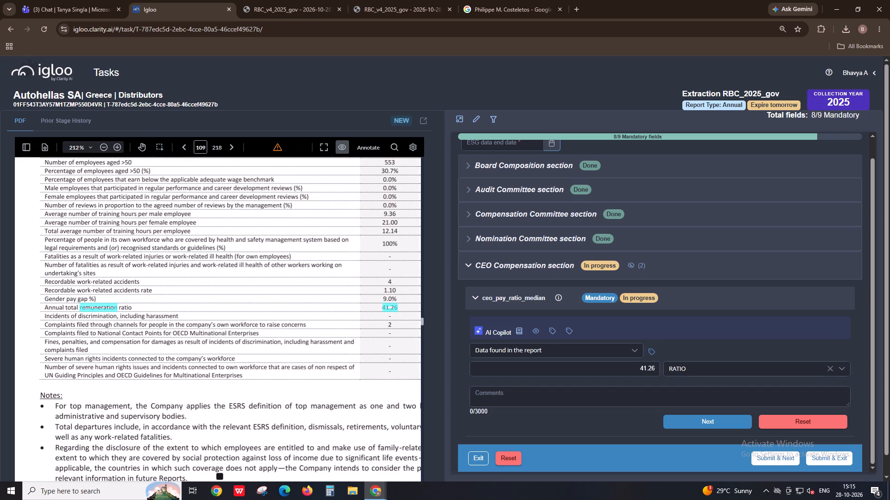
pyautogui.moveTo(54, 308); pyautogui.dragTo(142, 309)
pyautogui.click(654, 355)
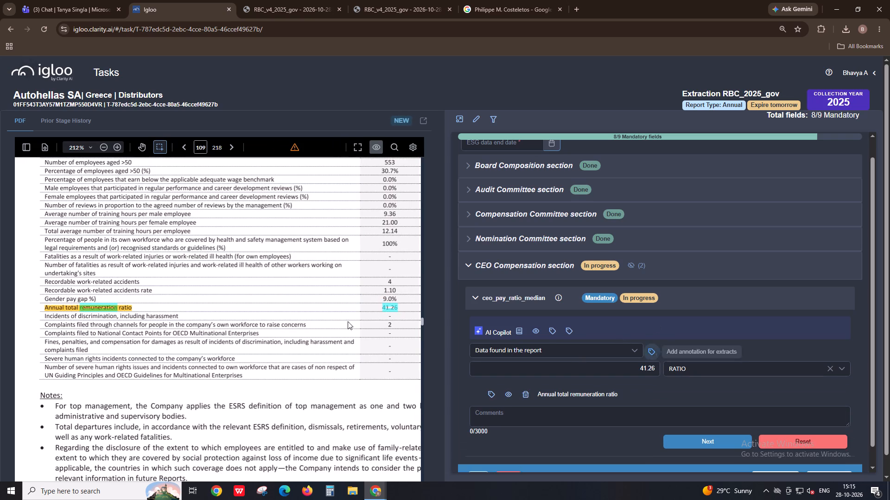
pyautogui.moveTo(400, 308); pyautogui.dragTo(379, 310)
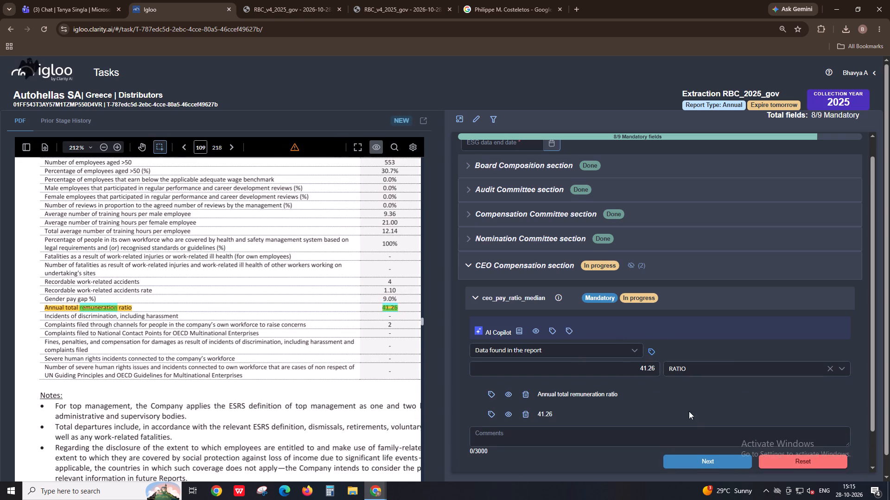
pyautogui.scroll(-1, 715, 431)
pyautogui.click(715, 428)
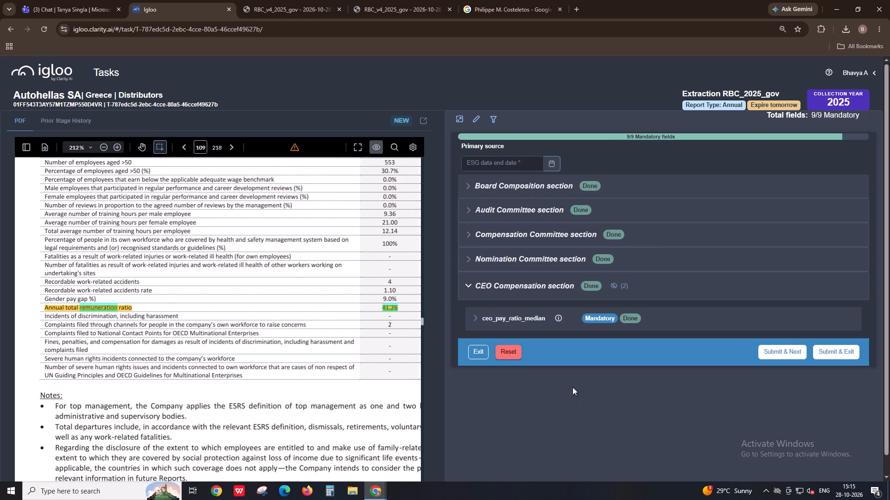
# Copy the company name Autohellas SA and switch to the tracking spreadsheet.
pyautogui.keyDown('alt'); pyautogui.click(32, 99); pyautogui.keyUp('alt')
pyautogui.hotkey('alt', 'Tab')
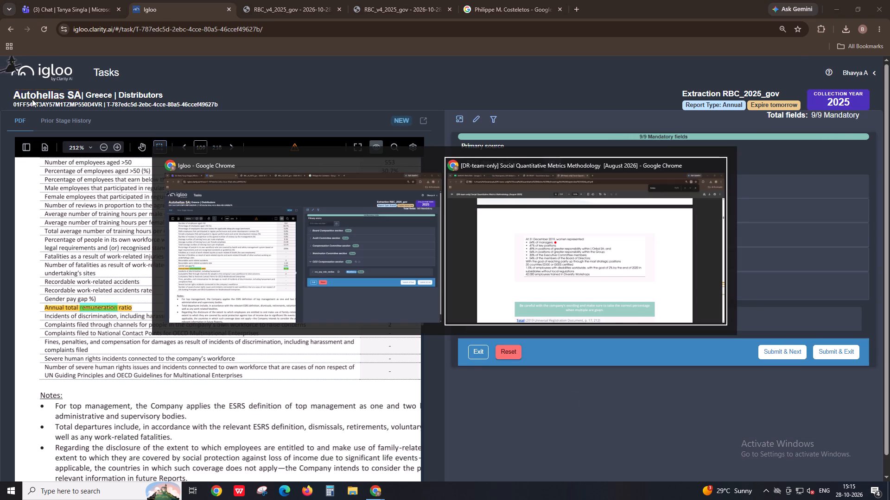
pyautogui.click(94, 0)
pyautogui.scroll(-3, 300, 411)
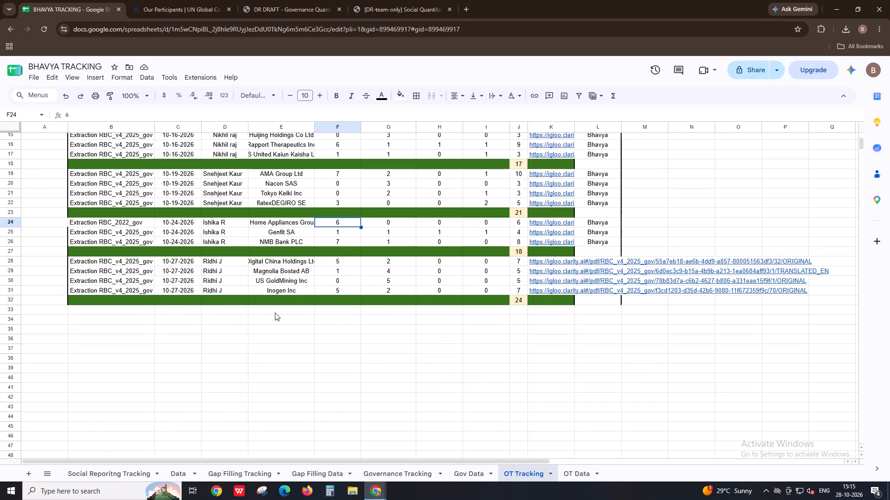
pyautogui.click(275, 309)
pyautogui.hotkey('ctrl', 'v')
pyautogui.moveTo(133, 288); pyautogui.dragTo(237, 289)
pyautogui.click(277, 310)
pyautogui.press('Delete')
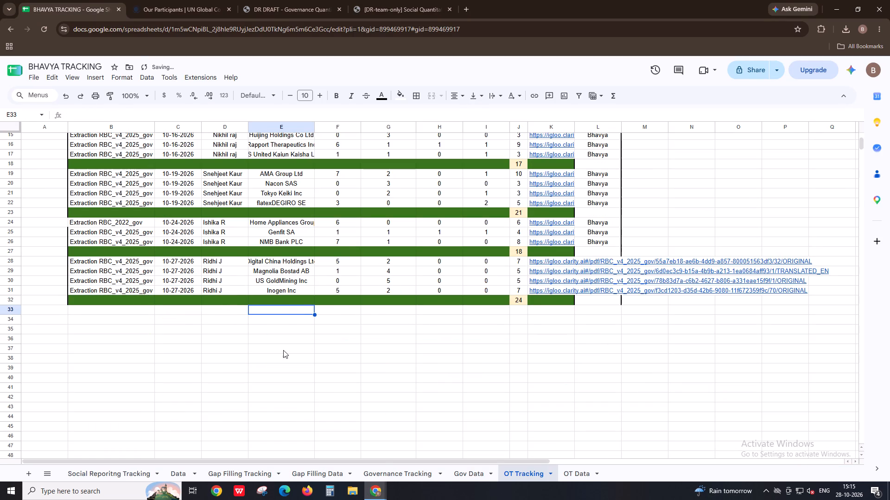
# Enter Autohellas SA as the company in row 200 of the Governance Tracking sheet.
pyautogui.click(390, 481)
pyautogui.click(309, 407)
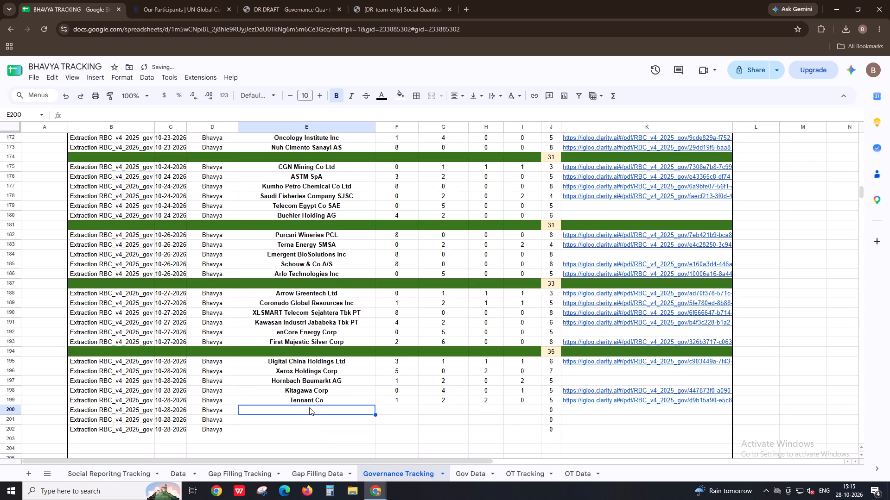
pyautogui.hotkey('ctrl', 'v')
# Enter Autohellas SA in cell A444 of the Gov Data sheet.
pyautogui.click(476, 476)
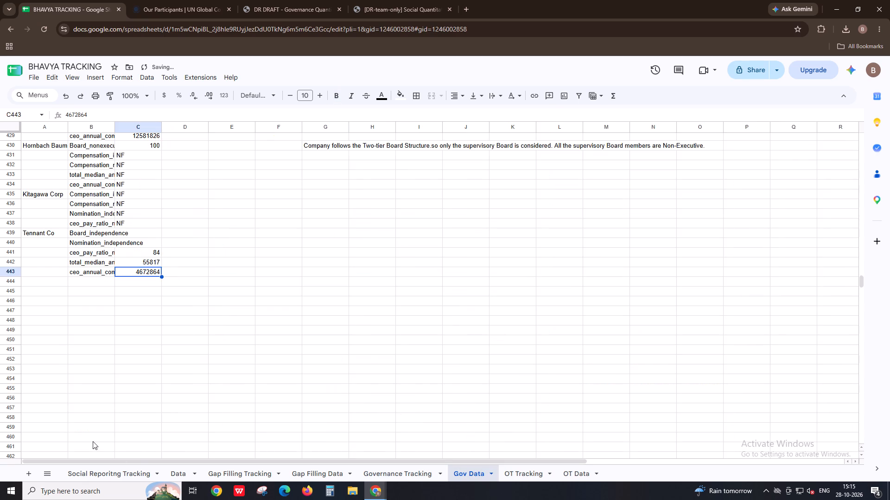
pyautogui.click(53, 286)
pyautogui.hotkey('ctrl', 'v')
# Copy the Board_independence field name from Igloo's Board Composition section into cell B444 of the Gov Data sheet.
pyautogui.hotkey('alt', 'Tab')
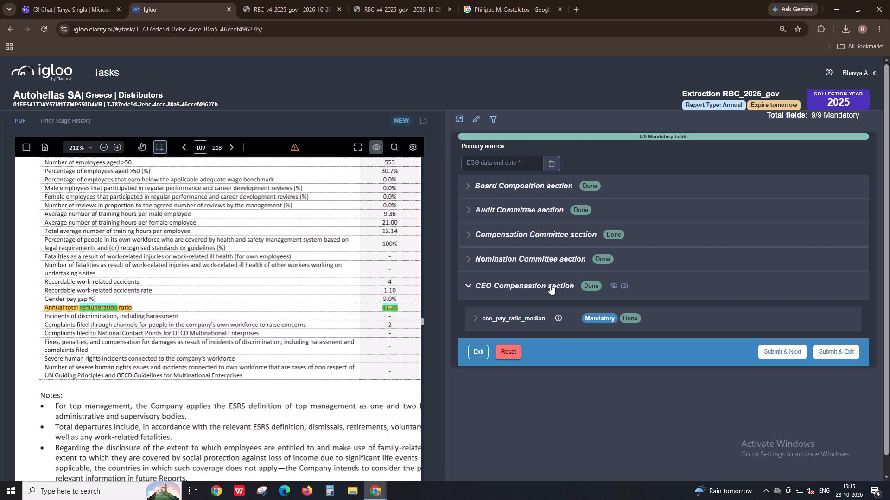
pyautogui.click(538, 188)
pyautogui.keyDown('alt'); pyautogui.click(499, 219); pyautogui.keyUp('alt')
pyautogui.hotkey('alt', 'Tab')
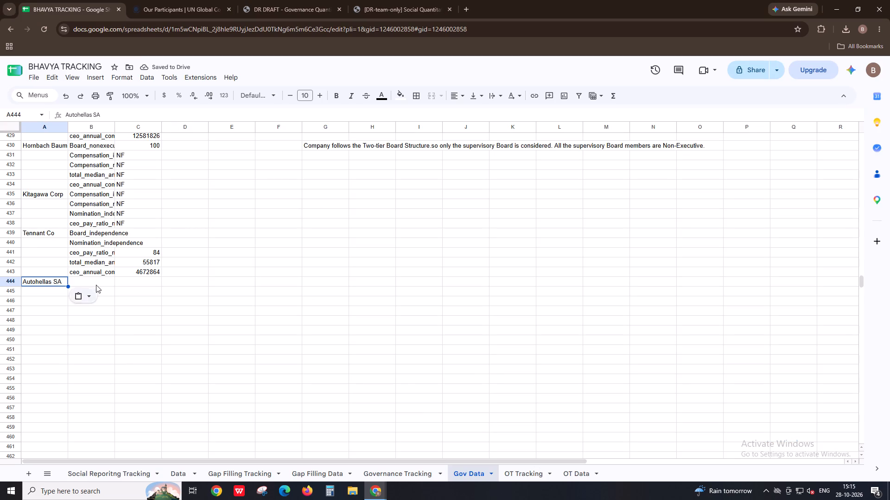
pyautogui.click(96, 285)
pyautogui.hotkey('ctrl', 'v')
pyautogui.press('space')
pyautogui.press('Tab')
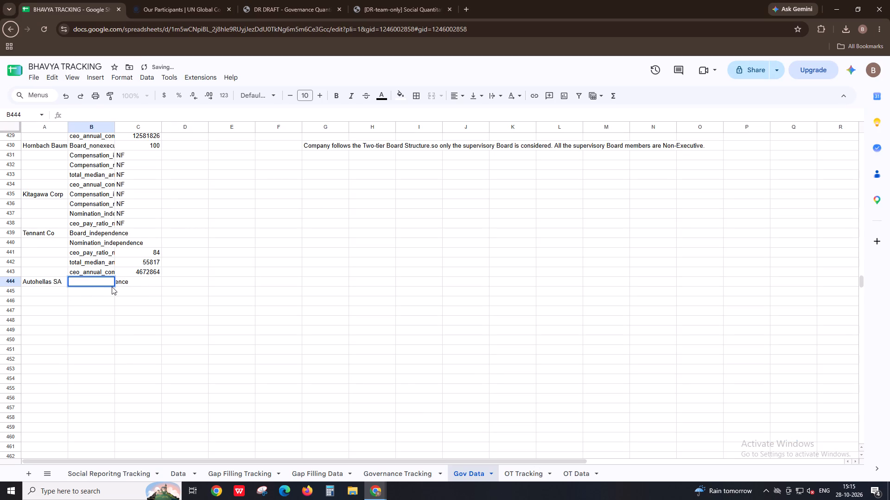
pyautogui.press('Escape')
pyautogui.click(137, 284)
pyautogui.hotkey('alt', 'Tab')
pyautogui.hotkey('alt', 'Tab')
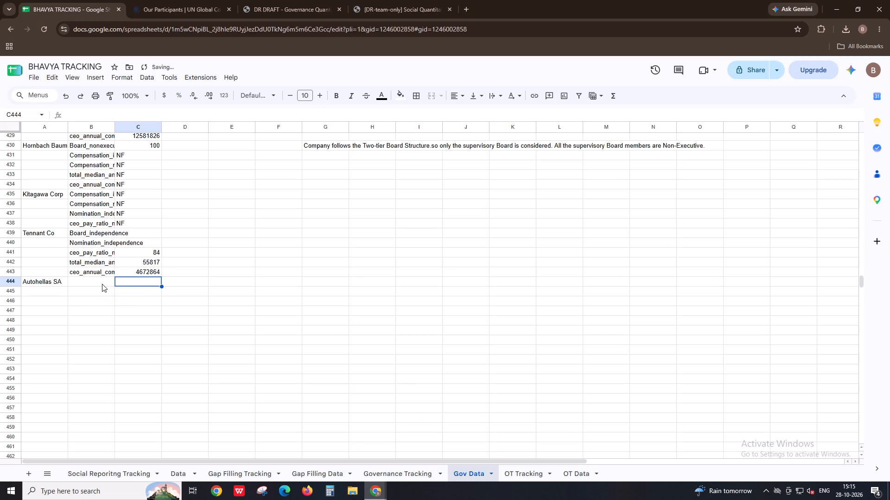
pyautogui.click(102, 283)
pyautogui.hotkey('ctrl', 'v')
# Copy the Board_independence value 40 into C444 and its comment "BOD consists of 10 members, of whom 4 are Independent, 4/10*100" into G444.
pyautogui.hotkey('alt', 'Tab')
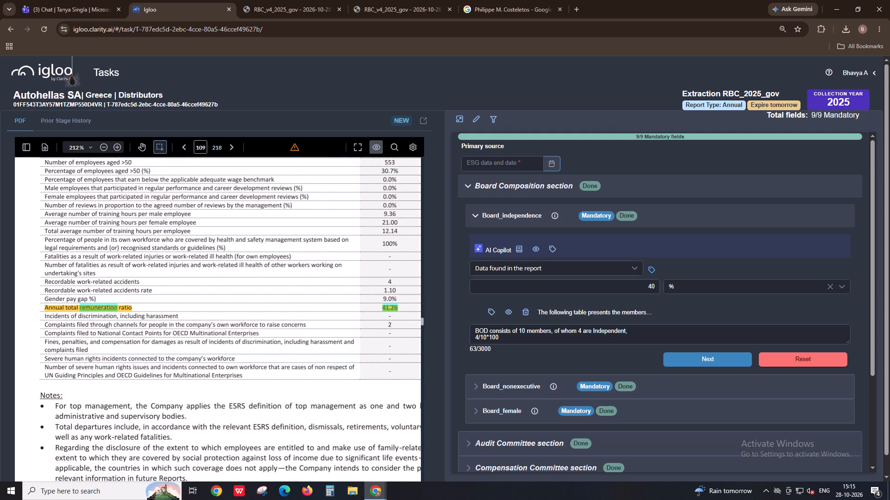
pyautogui.keyDown('alt'); pyautogui.click(524, 289); pyautogui.keyUp('alt')
pyautogui.hotkey('alt', 'Tab')
pyautogui.click(151, 281)
pyautogui.hotkey('ctrl', 'v')
pyautogui.hotkey('alt', 'Tab')
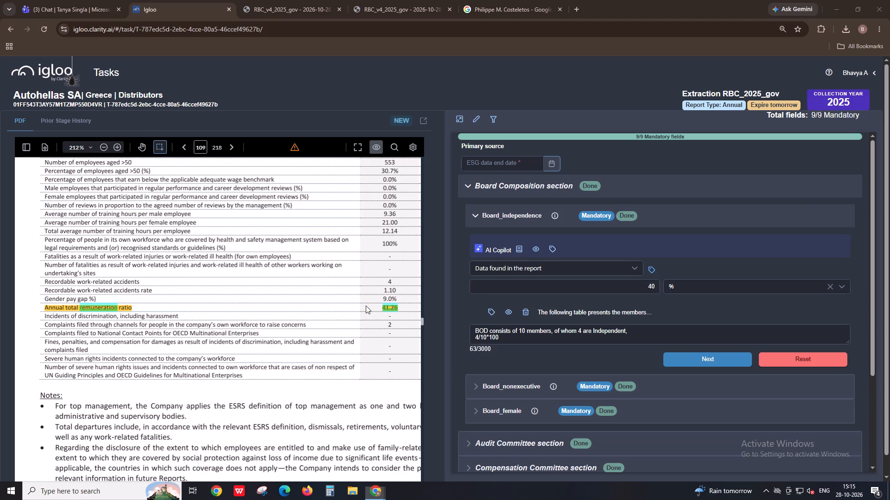
pyautogui.keyDown('alt'); pyautogui.click(522, 336); pyautogui.keyUp('alt')
pyautogui.hotkey('alt', 'Tab')
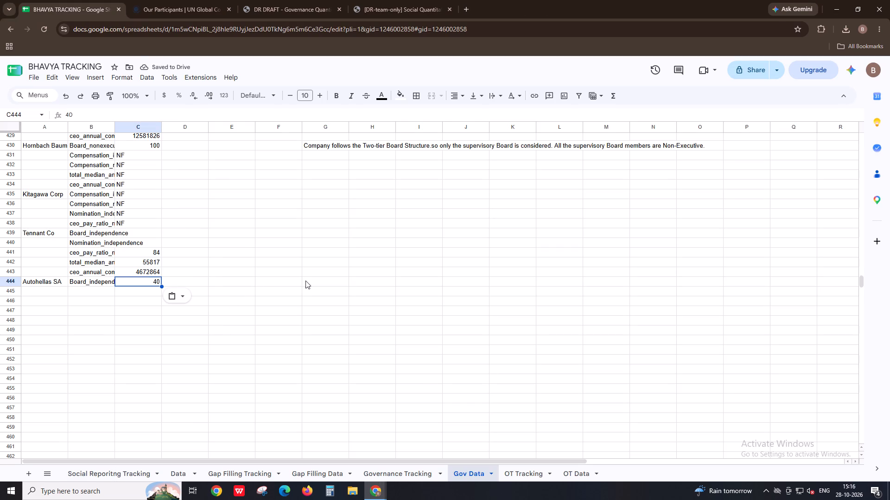
pyautogui.click(305, 281)
pyautogui.press('Return')
pyautogui.hotkey('ctrl', 'v')
pyautogui.press('Return')
# Copy the Board_nonexecutive field name and its value 60 from Igloo into cells B445 and C445 of the Gov Data sheet.
pyautogui.hotkey('alt', 'Tab')
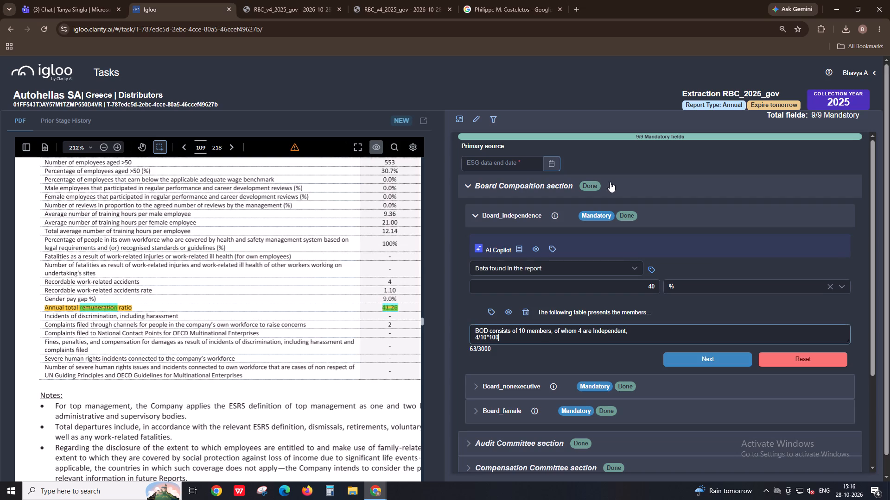
pyautogui.click(573, 203)
pyautogui.click(562, 211)
pyautogui.doubleClick(535, 236)
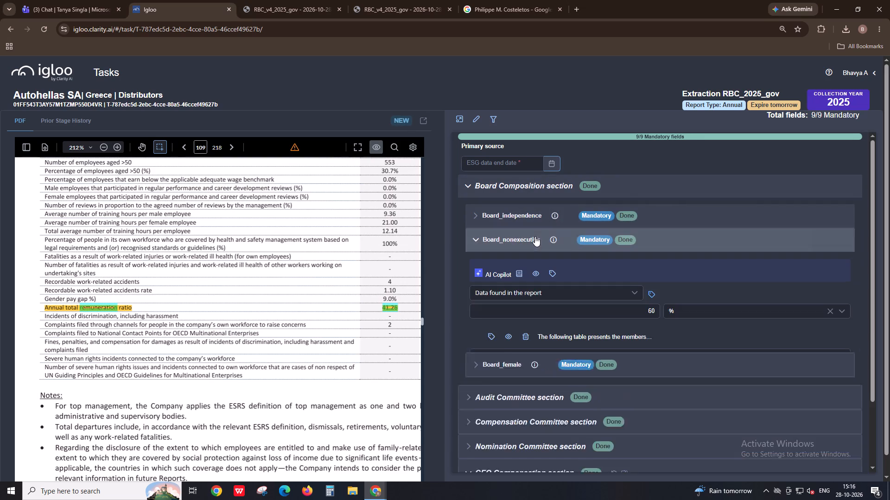
pyautogui.keyDown('alt'); pyautogui.click(512, 240); pyautogui.keyUp('alt')
pyautogui.hotkey('alt', 'Tab')
pyautogui.click(80, 296)
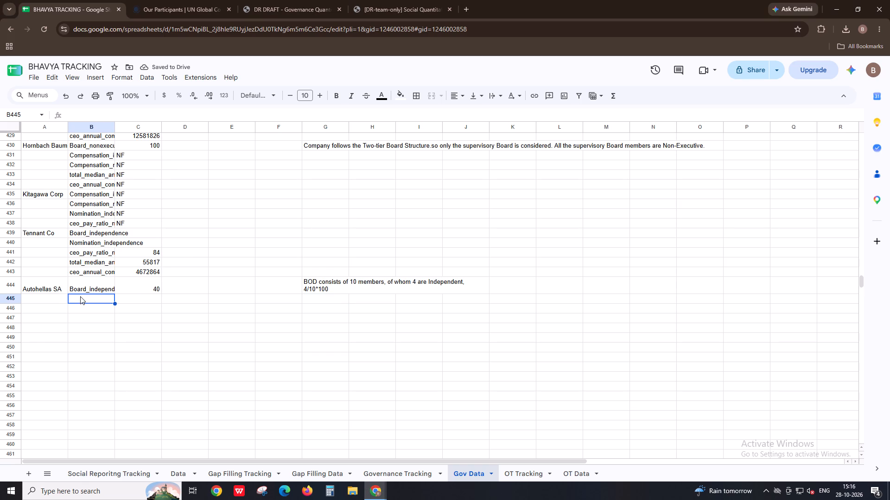
pyautogui.hotkey('ctrl', 'v')
pyautogui.hotkey('alt', 'Tab')
pyautogui.keyDown('alt'); pyautogui.click(523, 312); pyautogui.keyUp('alt')
pyautogui.hotkey('alt', 'Tab')
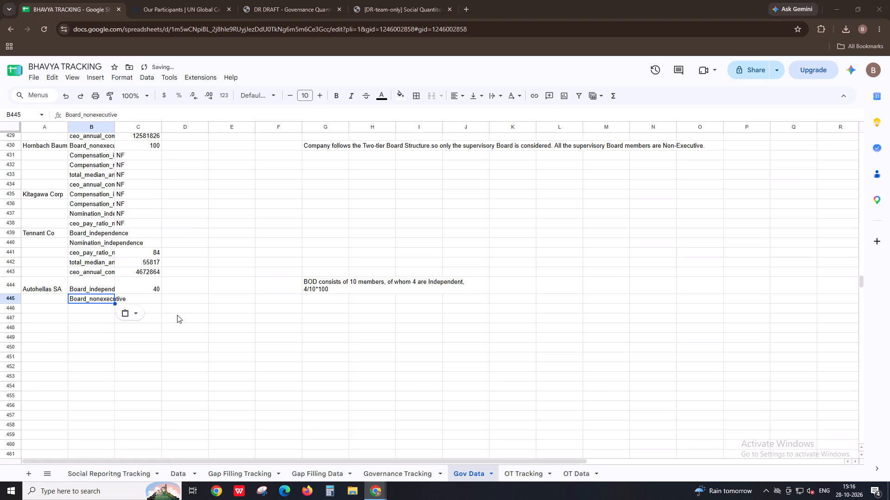
pyautogui.click(149, 299)
pyautogui.hotkey('ctrl', 'v')
# Copy the Board_nonexecutive comment "BOD consists of 10 members, of whom 6 are Non-excutive. 6/10*100" from Igloo into cell G445.
pyautogui.hotkey('alt', 'Tab')
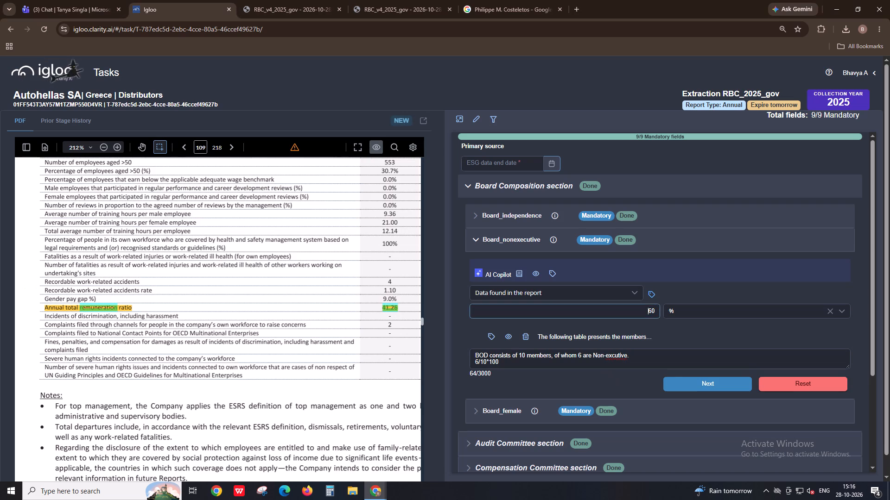
pyautogui.keyDown('alt'); pyautogui.click(602, 362); pyautogui.keyUp('alt')
pyautogui.hotkey('alt', 'Tab')
pyautogui.click(320, 302)
pyautogui.press('Return')
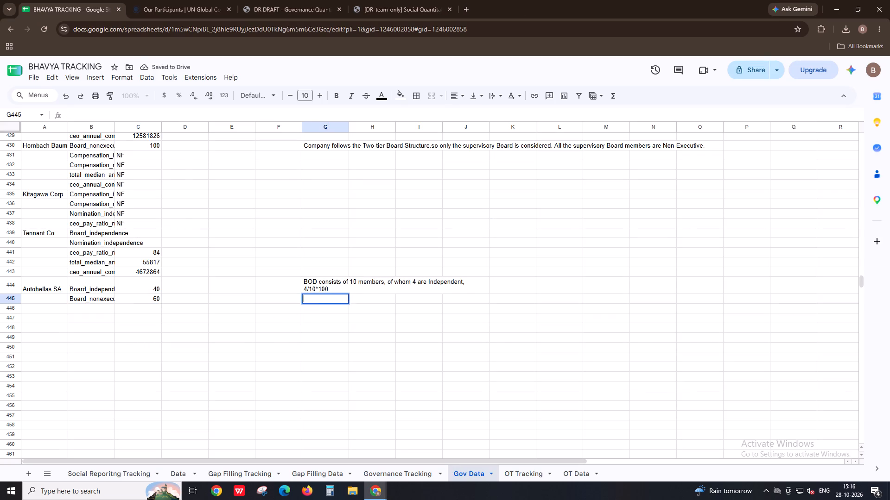
pyautogui.hotkey('ctrl', 'v')
pyautogui.hotkey('ctrl', 'Return')
# Copy the Board_female field name and its value 30 from Igloo into cells B446 and C446 of the Gov Data sheet.
pyautogui.hotkey('alt', 'Tab')
pyautogui.click(573, 239)
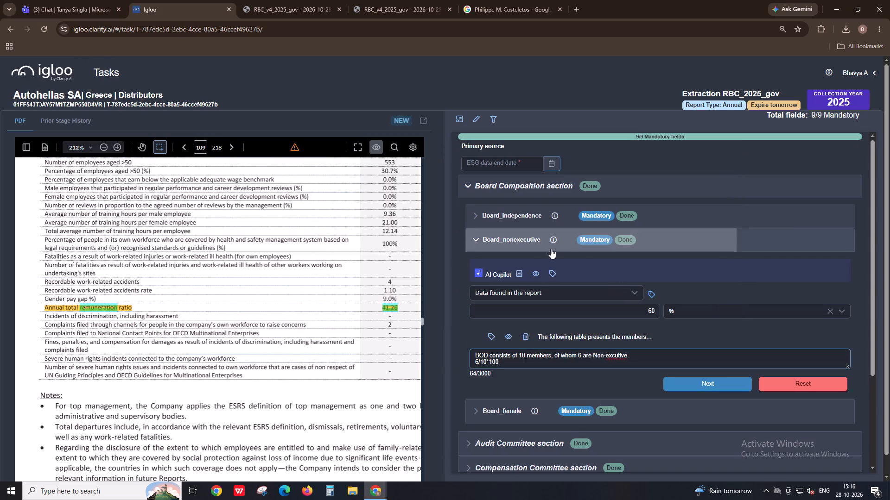
pyautogui.keyDown('alt'); pyautogui.click(500, 262); pyautogui.keyUp('alt')
pyautogui.hotkey('alt', 'Tab')
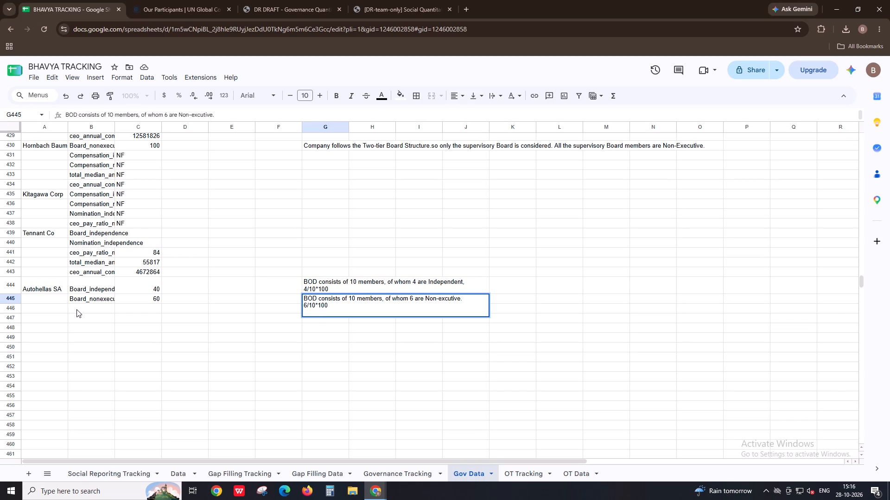
pyautogui.click(77, 307)
pyautogui.hotkey('ctrl', 'v')
pyautogui.click(143, 316)
pyautogui.hotkey('alt', 'Tab')
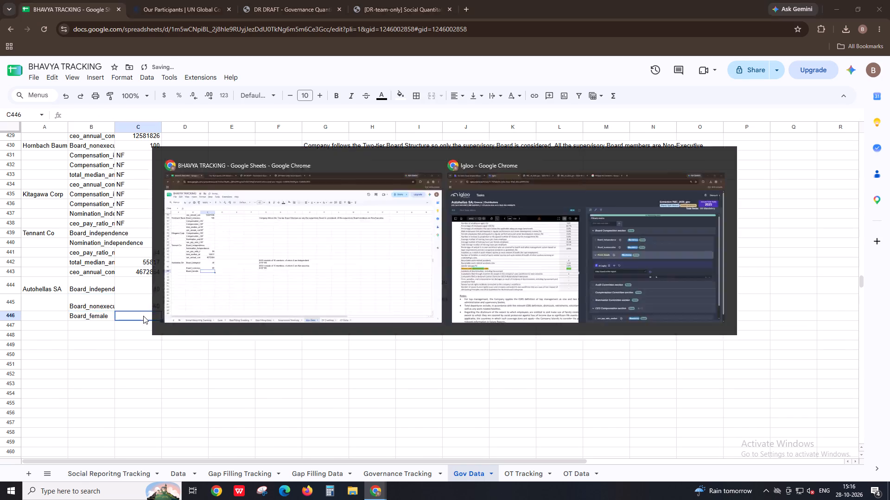
pyautogui.keyDown('alt'); pyautogui.click(514, 335); pyautogui.keyUp('alt')
pyautogui.hotkey('alt', 'Tab')
pyautogui.hotkey('ctrl', 'v')
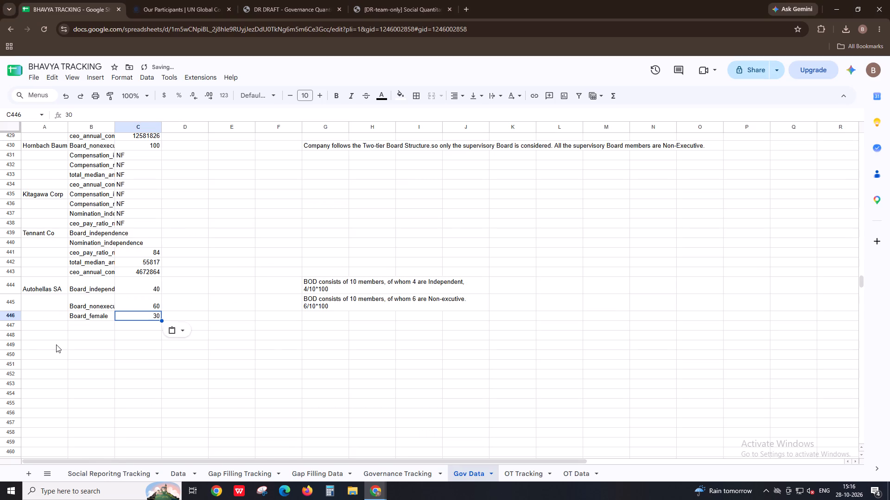
# Copy the Board_female comment "BOD consists of 10 members, out of which 3 are Female. 3/10*100" from Igloo into cell G446.
pyautogui.hotkey('alt', 'Tab')
pyautogui.keyDown('alt'); pyautogui.click(488, 409); pyautogui.keyUp('alt')
pyautogui.hotkey('alt', 'Tab')
pyautogui.click(334, 319)
pyautogui.press('Return')
pyautogui.hotkey('ctrl', 'v')
pyautogui.press('Return')
# Copy the Audit_independence field name from Igloo's Audit Committee section into cell B447 of the Gov Data sheet.
pyautogui.hotkey('alt', 'Tab')
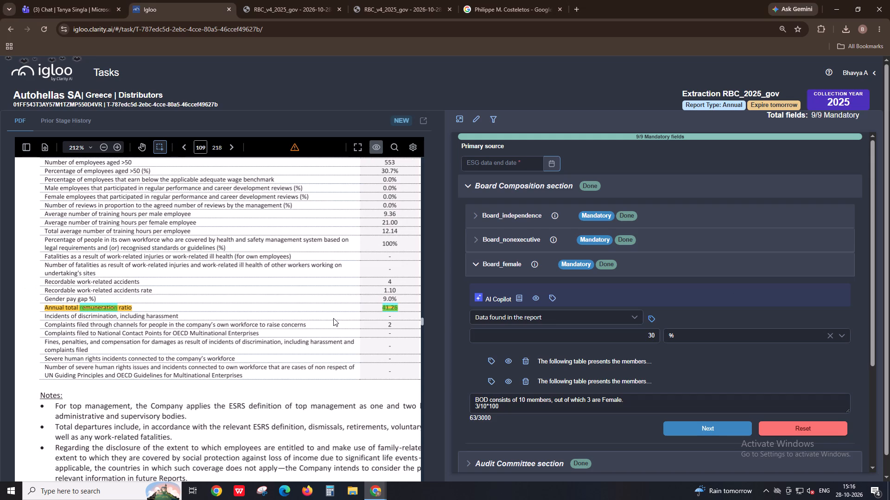
pyautogui.click(501, 181)
pyautogui.click(496, 206)
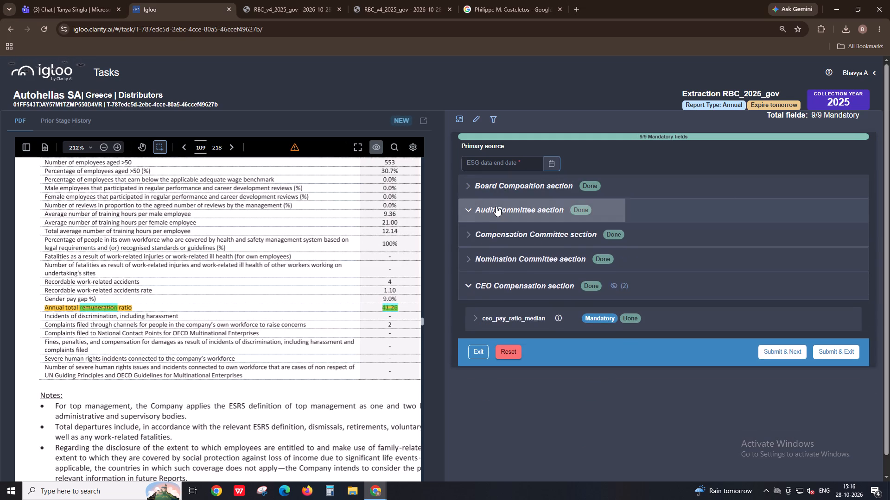
pyautogui.keyDown('alt'); pyautogui.click(505, 238); pyautogui.keyUp('alt')
pyautogui.hotkey('alt', 'Tab')
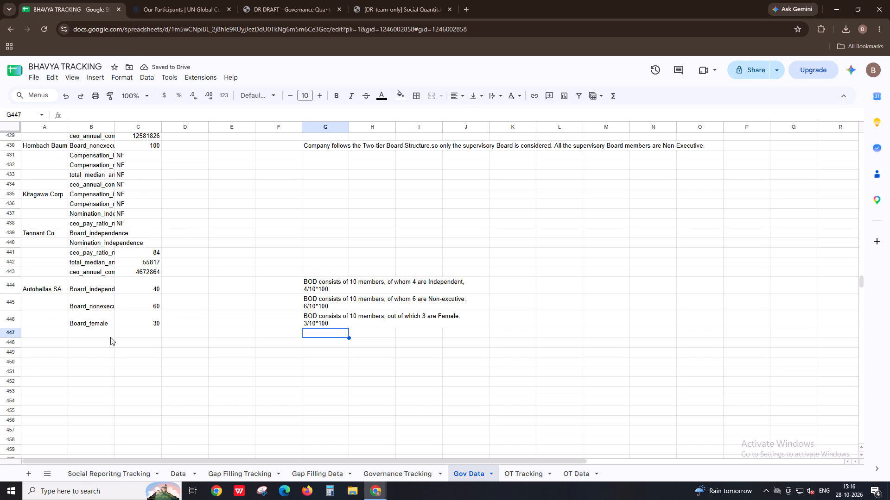
pyautogui.click(110, 337)
pyautogui.hotkey('ctrl', 'v')
# Copy the Audit_independence value 66.67 from Igloo into cell C447 of the Gov Data sheet.
pyautogui.hotkey('alt', 'Tab')
pyautogui.keyDown('alt'); pyautogui.click(514, 319); pyautogui.keyUp('alt')
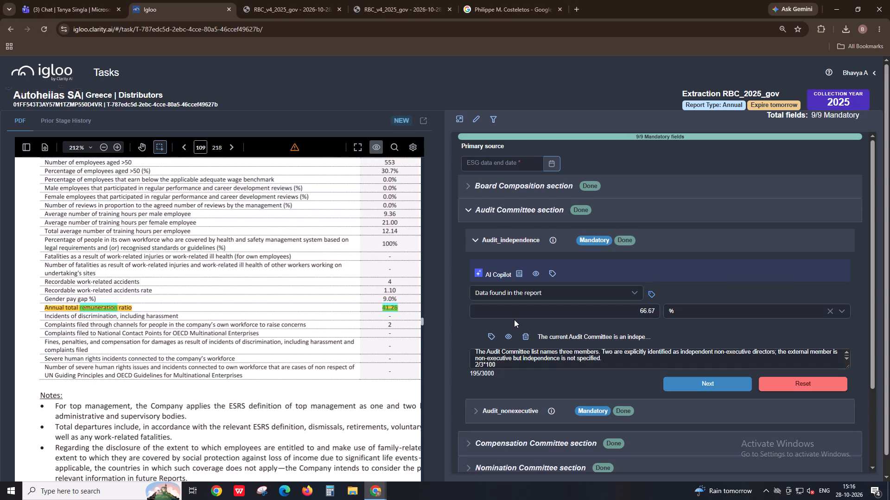
pyautogui.keyDown('alt'); pyautogui.click(519, 315); pyautogui.keyUp('alt')
pyautogui.hotkey('alt', 'Tab')
pyautogui.click(146, 332)
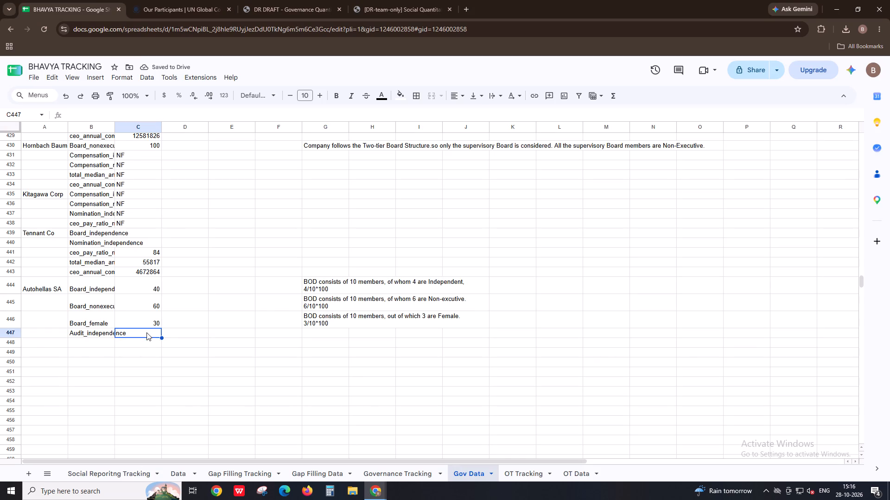
pyautogui.press('v')
pyautogui.hotkey('ctrl', 'v')
pyautogui.hotkey('ctrl', 'a')
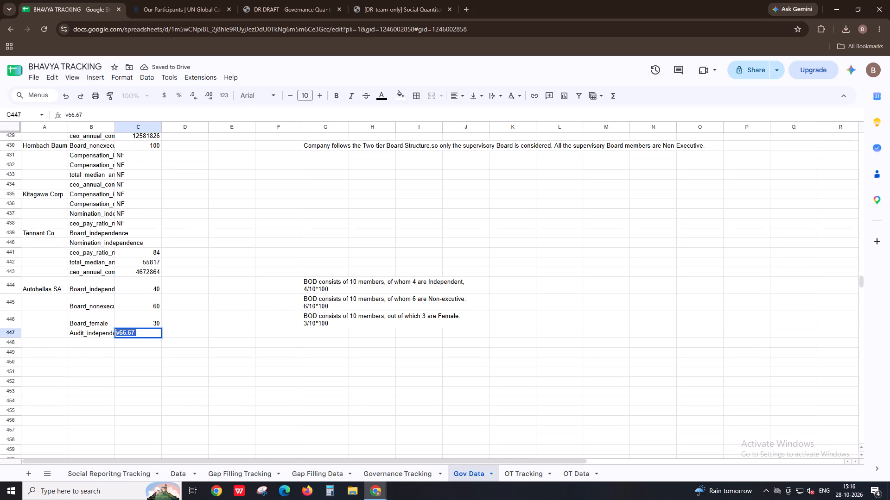
pyautogui.hotkey('ctrl', 'v')
# Copy the Audit_independence comment about the three Audit Committee members, ending in "2/3*100", from Igloo into cell G447 of the Gov Data sheet.
pyautogui.hotkey('alt', 'Tab')
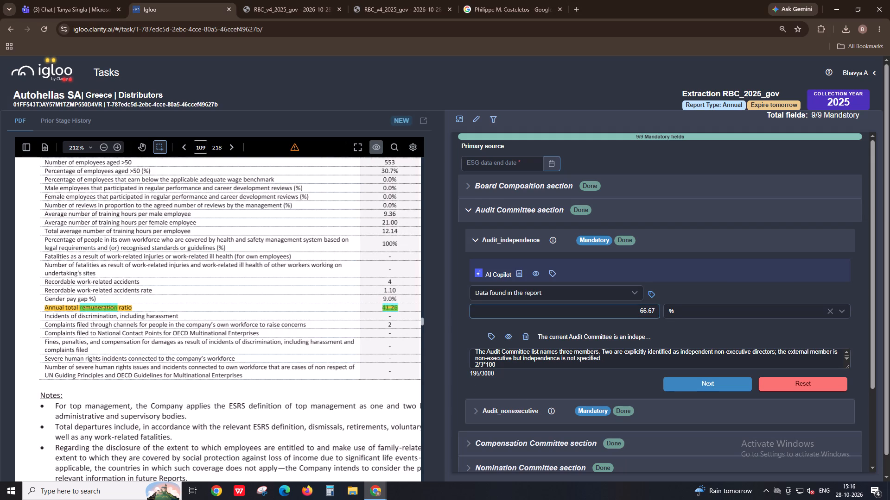
pyautogui.keyDown('alt'); pyautogui.click(521, 353); pyautogui.keyUp('alt')
pyautogui.hotkey('alt', 'Tab')
pyautogui.click(321, 333)
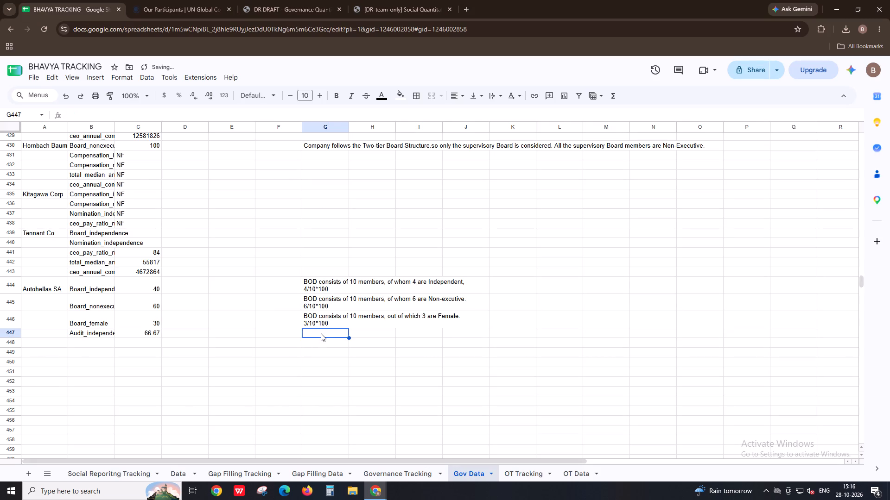
pyautogui.press('Return')
pyautogui.hotkey('ctrl', 'v')
pyautogui.hotkey('ctrl', 'Return')
# Copy the Audit_nonexecutive field name from Igloo's Audit Committee section into cell B448 of the Gov Data sheet.
pyautogui.hotkey('alt', 'Tab')
pyautogui.click(536, 242)
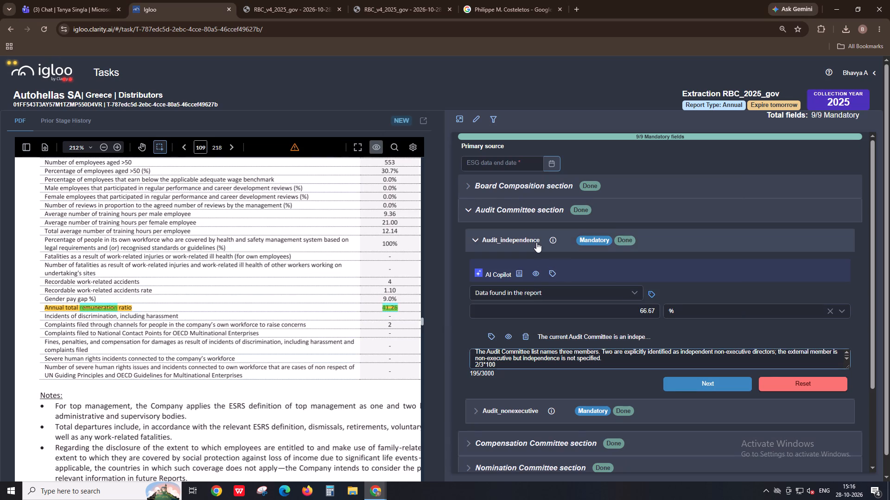
pyautogui.keyDown('alt'); pyautogui.click(520, 266); pyautogui.keyUp('alt')
pyautogui.hotkey('alt', 'Tab')
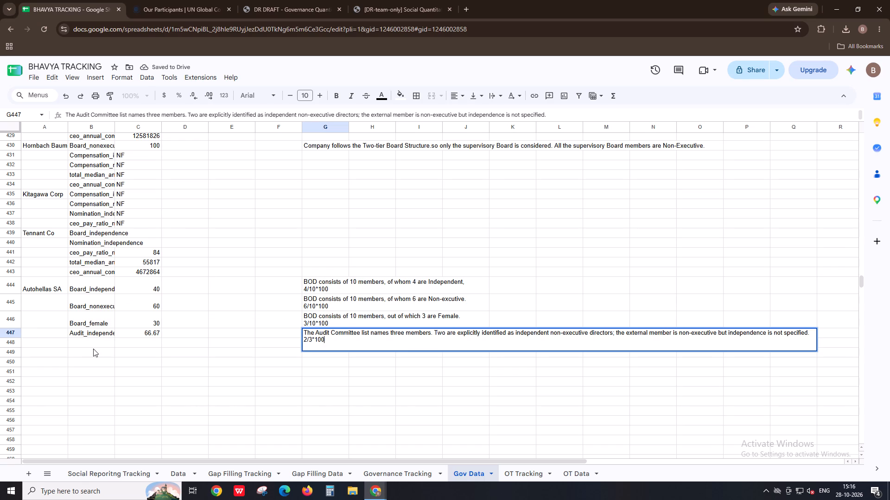
pyautogui.click(94, 343)
pyautogui.hotkey('ctrl', 'v')
# Copy the Audit_nonexecutive comment, starting "The Audit Committee list names three members", from Igloo into cell G448.
pyautogui.hotkey('alt', 'Tab')
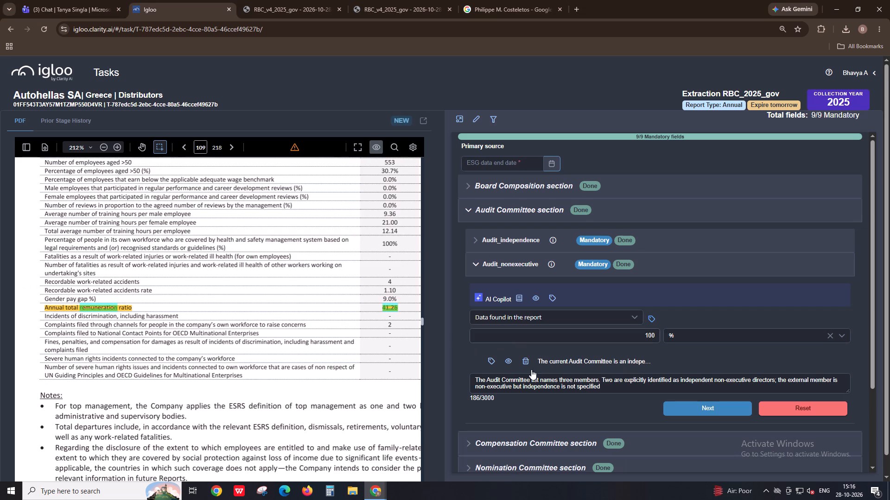
pyautogui.keyDown('alt'); pyautogui.click(531, 388); pyautogui.keyUp('alt')
pyautogui.hotkey('alt', 'Tab')
pyautogui.click(330, 349)
pyautogui.hotkey('ctrl', 'v')
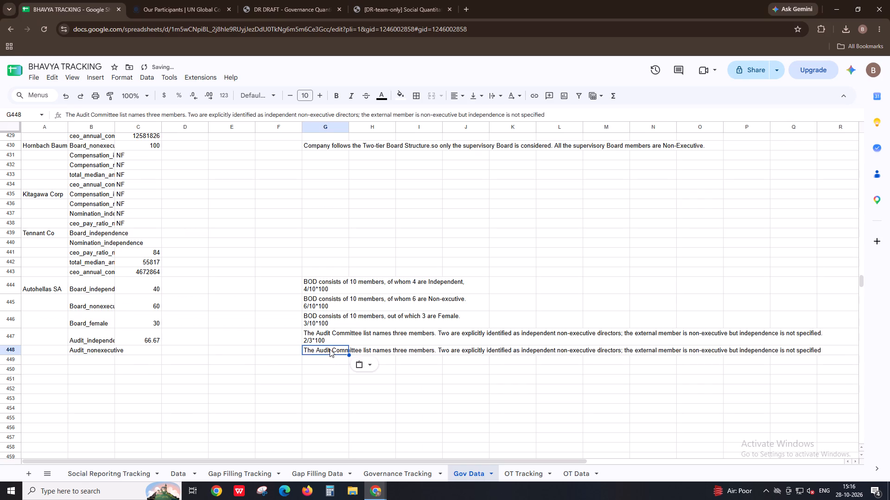
# Copy the Audit_nonexecutive value 100 from Igloo into cell C448 of the Gov Data sheet.
pyautogui.hotkey('alt', 'Tab')
pyautogui.keyDown('alt'); pyautogui.click(502, 338); pyautogui.keyUp('alt')
pyautogui.hotkey('alt', 'Tab')
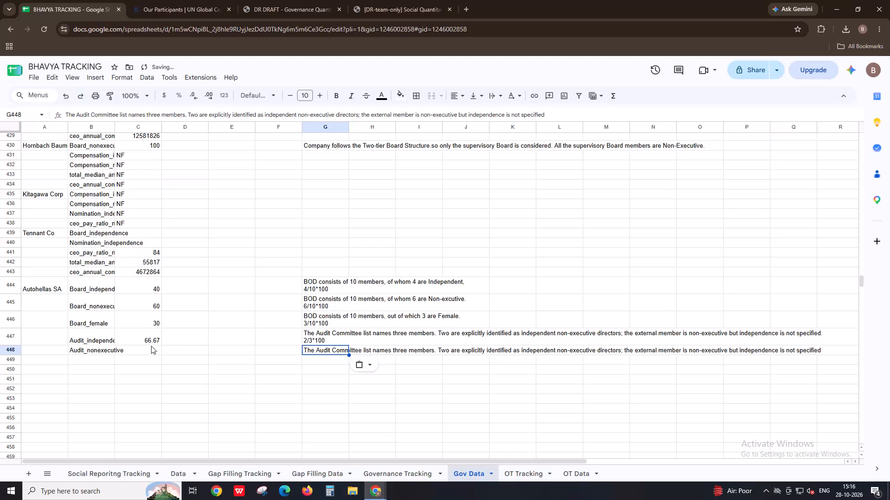
pyautogui.click(151, 346)
pyautogui.hotkey('ctrl', 'v')
# Copy the Compensation_independence field name and its value 100 from Igloo's Compensation Committee section into cells B449 and C449 of the Gov Data sheet.
pyautogui.hotkey('alt', 'Tab')
pyautogui.click(481, 215)
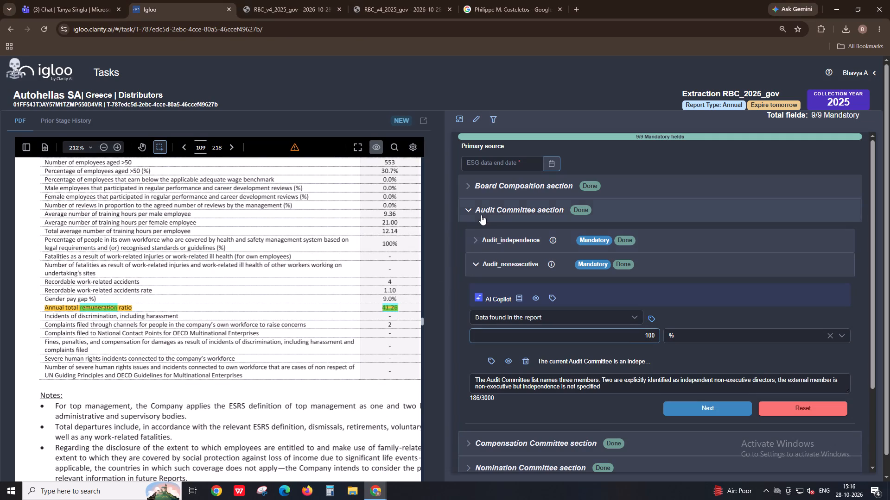
pyautogui.click(483, 239)
pyautogui.keyDown('alt'); pyautogui.click(498, 266); pyautogui.keyUp('alt')
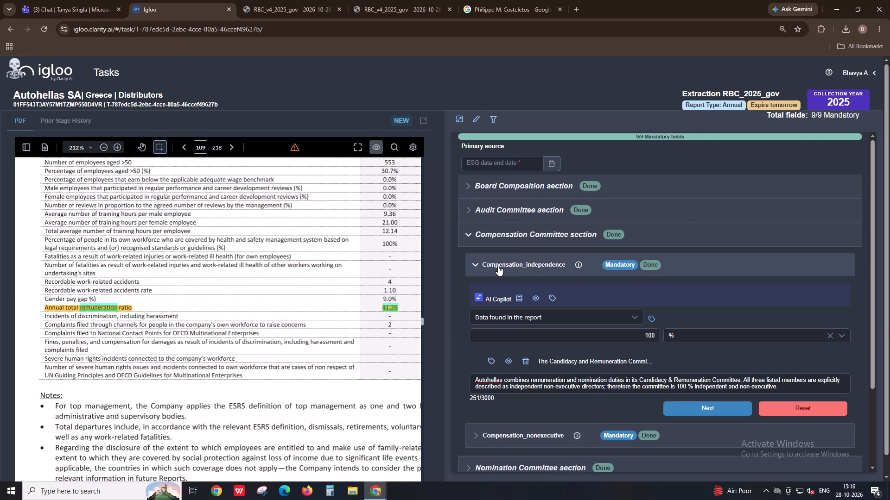
pyautogui.hotkey('alt', 'Tab')
pyautogui.click(80, 361)
pyautogui.hotkey('ctrl', 'v')
pyautogui.hotkey('alt', 'Tab')
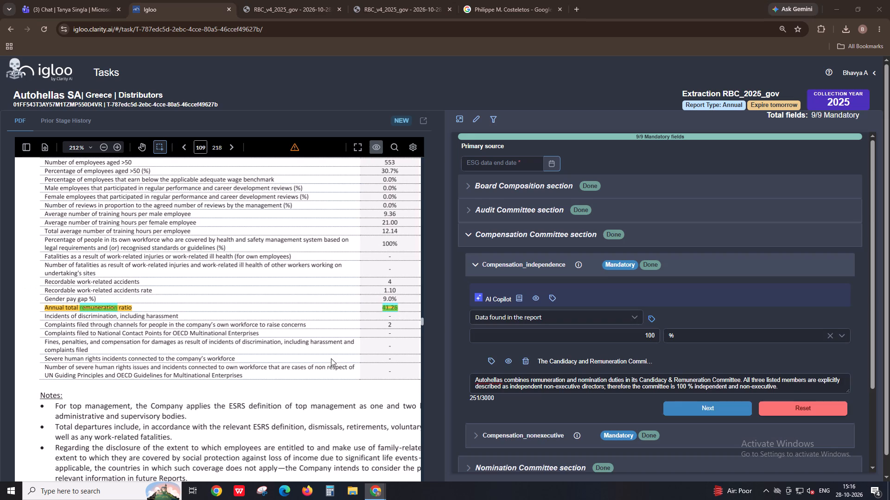
pyautogui.click(565, 272)
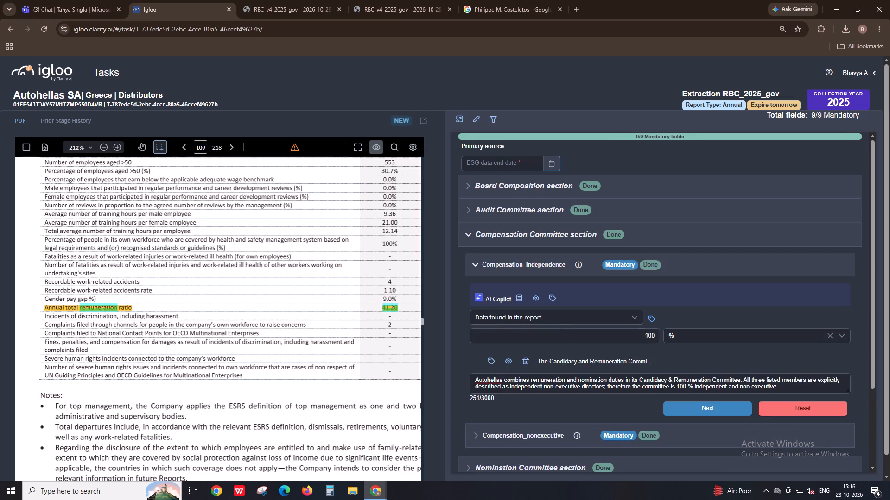
pyautogui.keyDown('alt'); pyautogui.click(568, 336); pyautogui.keyUp('alt')
pyautogui.hotkey('alt', 'Tab')
pyautogui.click(153, 364)
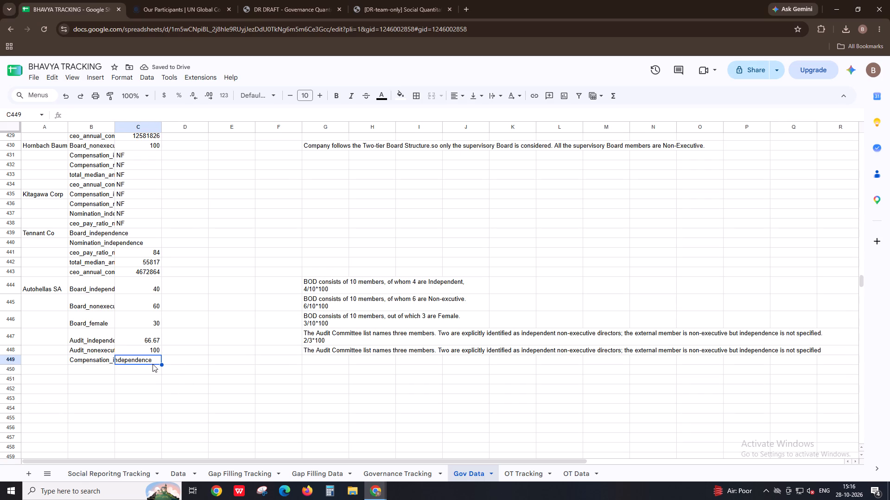
pyautogui.hotkey('ctrl', 'v')
# Copy the Compensation_independence comment, starting "Autohellas combines remuneration and nomination duties", from Igloo into cell G449.
pyautogui.hotkey('alt', 'Tab')
pyautogui.keyDown('alt'); pyautogui.click(559, 377); pyautogui.keyUp('alt')
pyautogui.hotkey('alt', 'Tab')
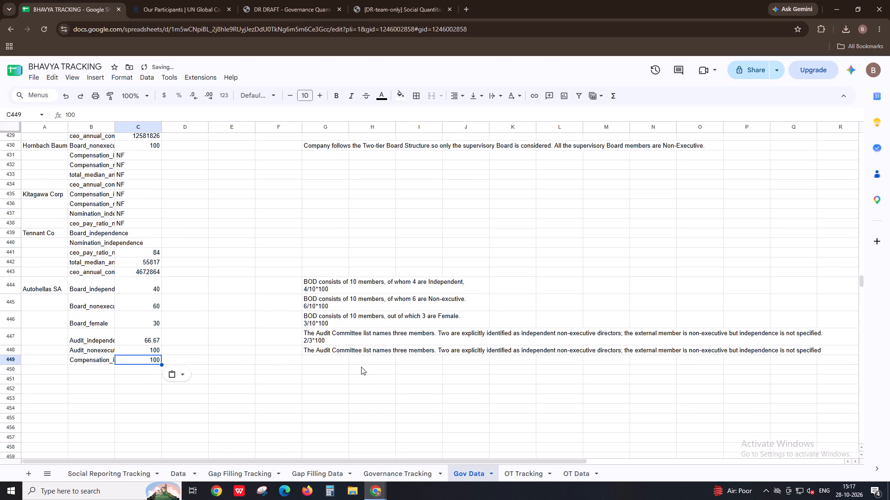
pyautogui.click(333, 362)
pyautogui.hotkey('ctrl', 'v')
# Copy the Compensation_nonexecutive field name and its value 100 from Igloo into cells B450 and C450 of the Gov Data sheet.
pyautogui.hotkey('alt', 'Tab')
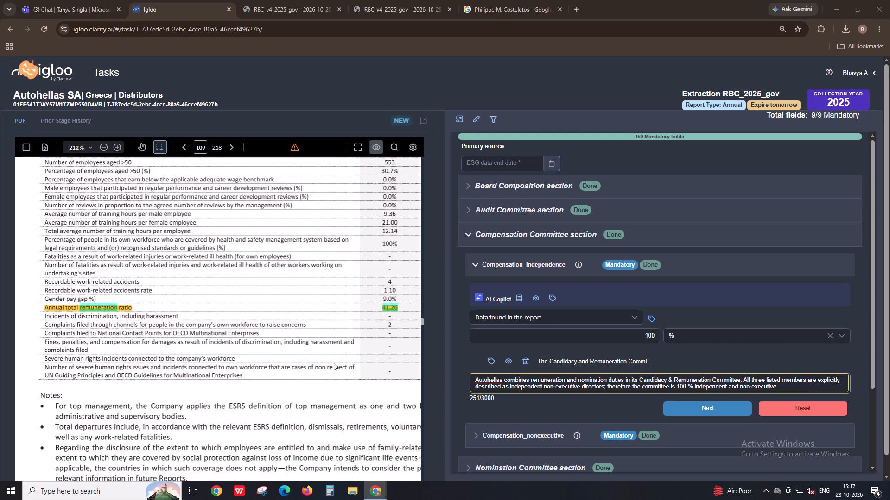
pyautogui.click(547, 262)
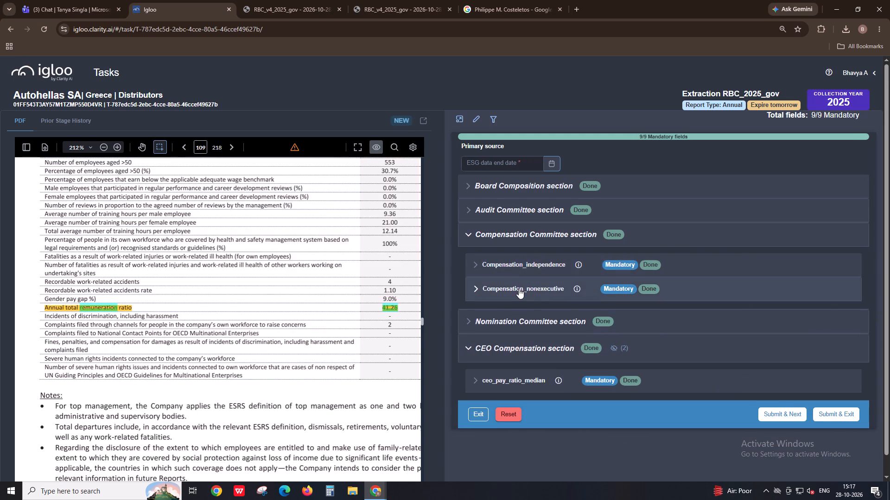
pyautogui.keyDown('alt'); pyautogui.click(519, 288); pyautogui.keyUp('alt')
pyautogui.hotkey('alt', 'Tab')
pyautogui.click(101, 367)
pyautogui.hotkey('ctrl', 'v')
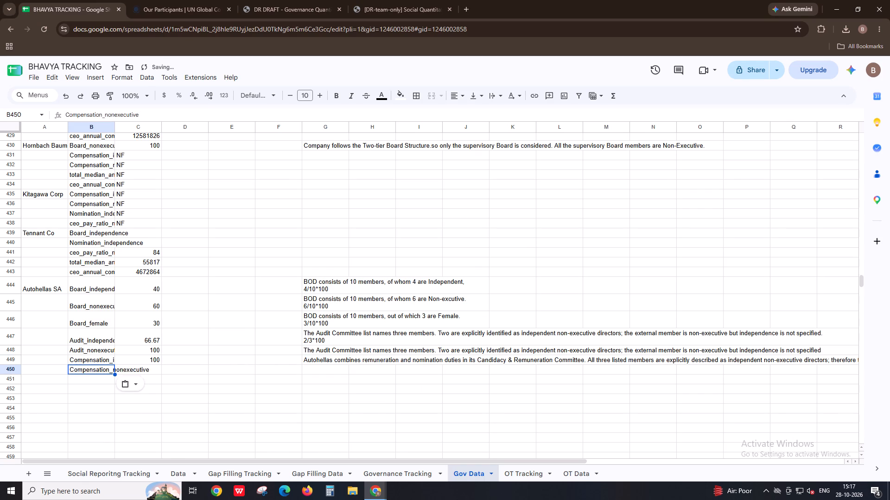
pyautogui.hotkey('alt', 'Tab')
pyautogui.keyDown('alt'); pyautogui.click(567, 356); pyautogui.keyUp('alt')
pyautogui.hotkey('alt', 'Tab')
pyautogui.click(148, 368)
pyautogui.hotkey('ctrl', 'v')
# Copy the Compensation_nonexecutive comment, starting "Autohellas combines remuneration and nomination duties", from Igloo into cell G450.
pyautogui.hotkey('alt', 'Tab')
pyautogui.keyDown('alt'); pyautogui.click(615, 408); pyautogui.keyUp('alt')
pyautogui.hotkey('alt', 'Tab')
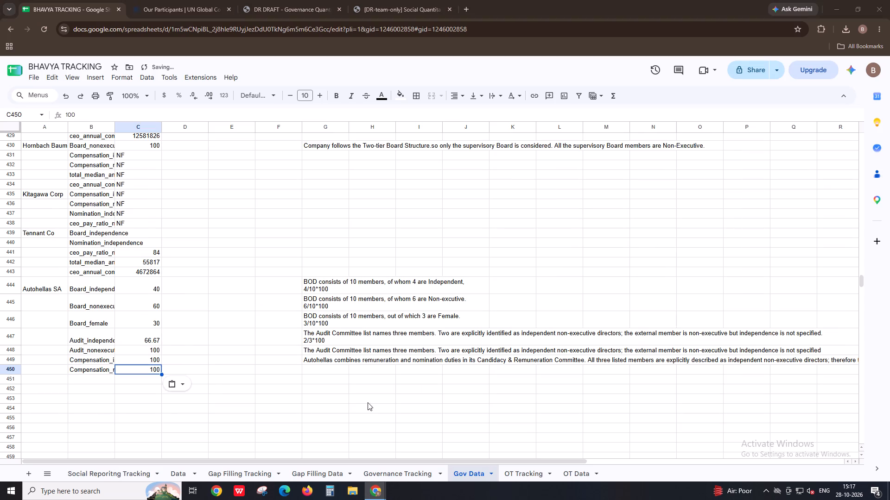
pyautogui.click(318, 369)
pyautogui.hotkey('ctrl', 'v')
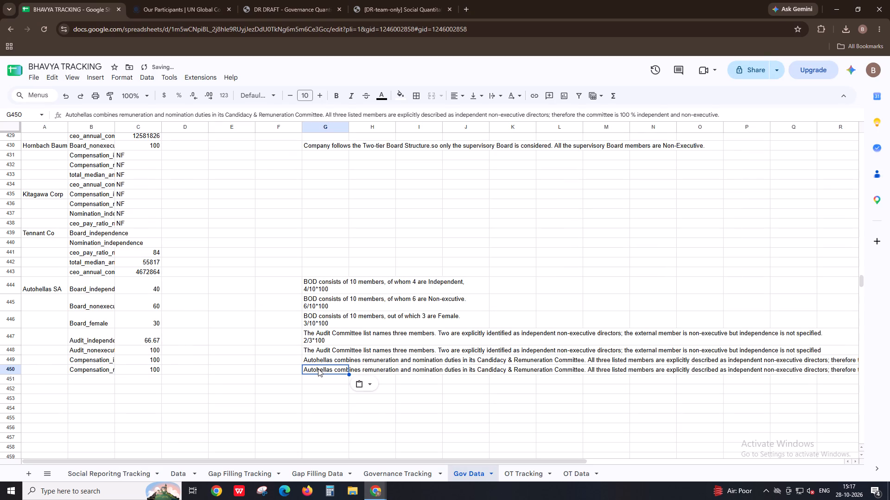
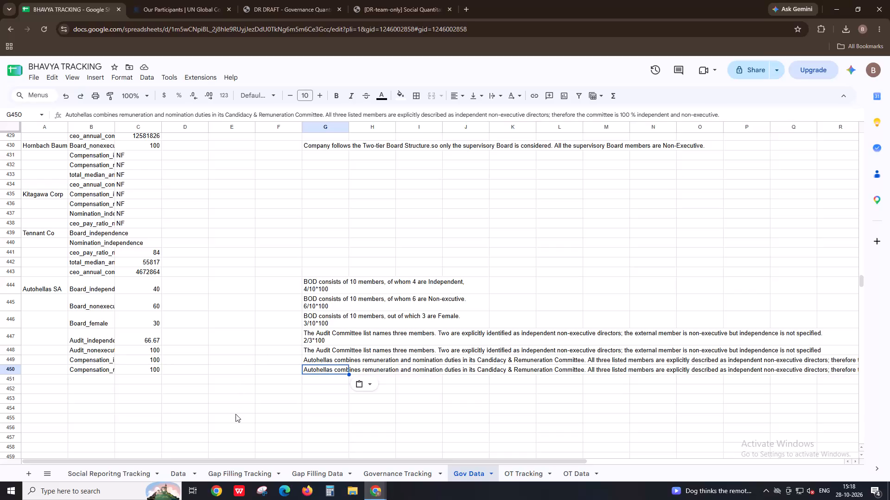
# Expand Igloo's Nomination Committee section and copy its Nomination_independence field name into cell B451 of the Gov Data sheet.
pyautogui.hotkey('alt', 'Tab')
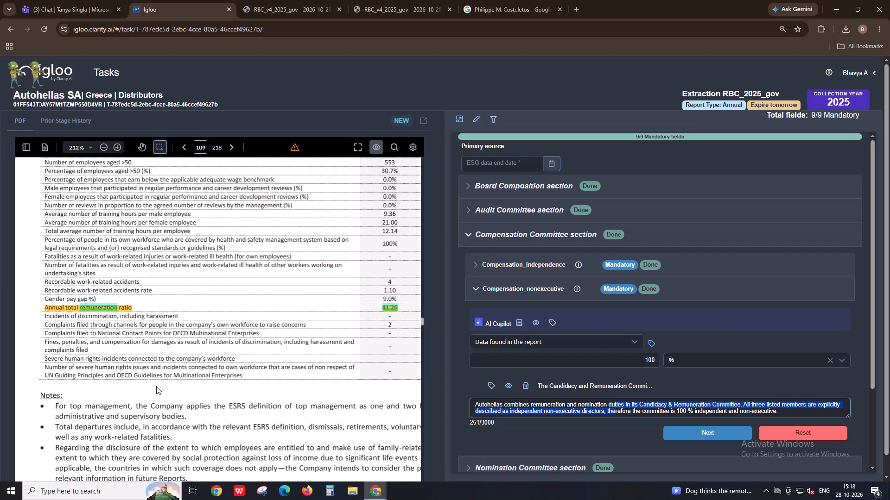
pyautogui.click(522, 244)
pyautogui.keyDown('alt'); pyautogui.click(515, 263); pyautogui.keyUp('alt')
pyautogui.hotkey('alt', 'Tab')
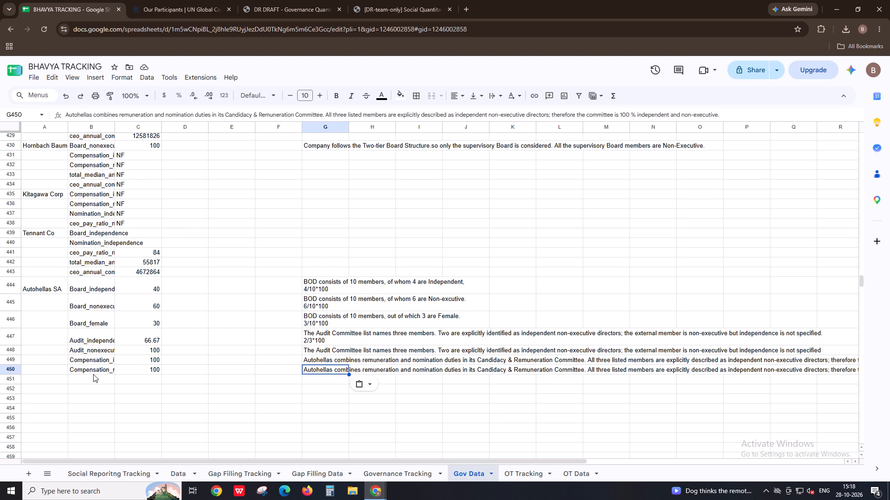
pyautogui.click(89, 378)
pyautogui.hotkey('ctrl', 'v')
pyautogui.hotkey('alt', 'Tab')
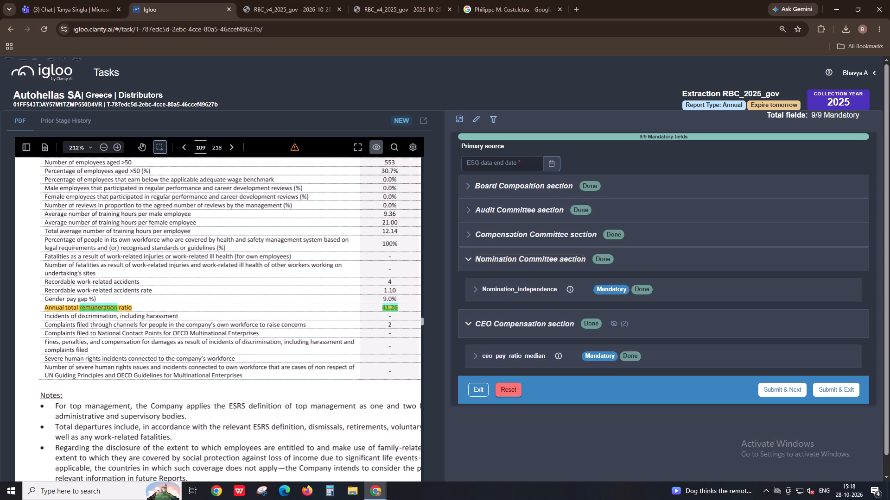
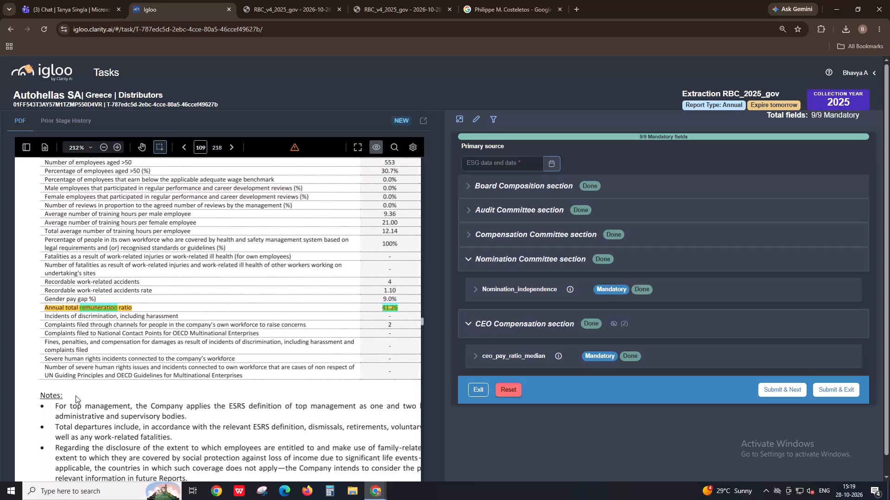
# Replace the section title in cell B451 of the Gov Data sheet with the field name Nomination_independence copied from Igloo.
pyautogui.hotkey('alt', 'Tab')
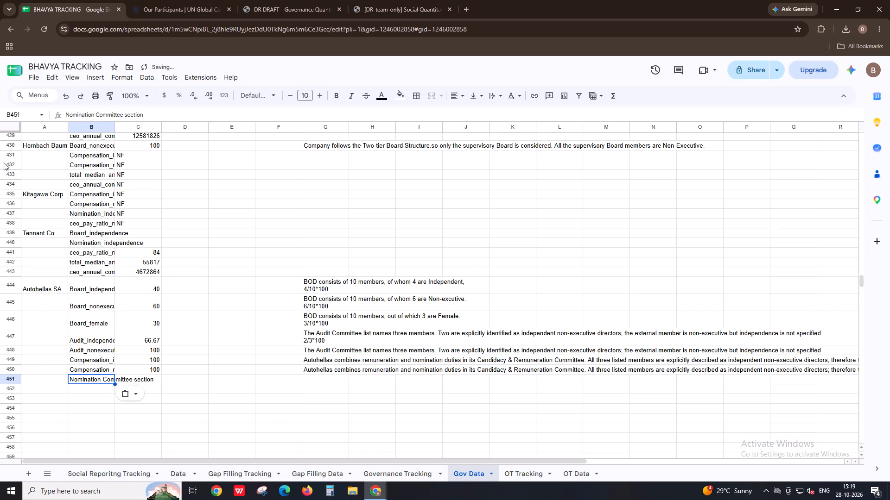
pyautogui.hotkey('alt', 'Tab')
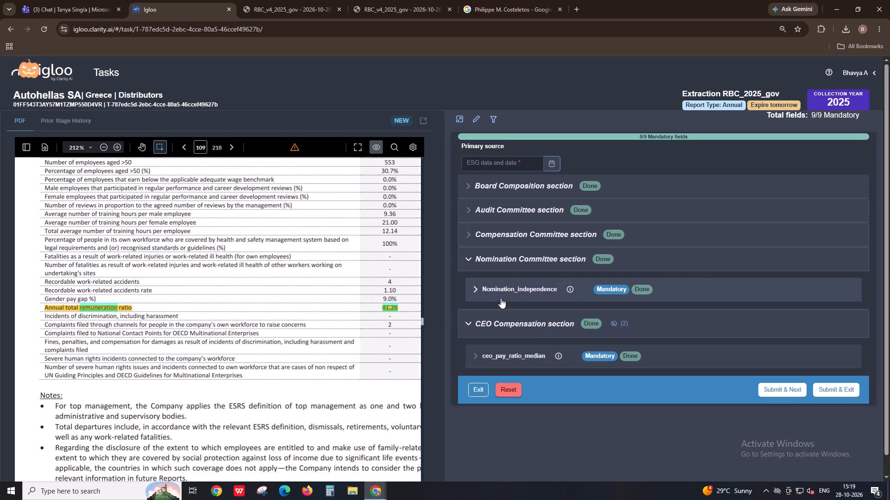
pyautogui.click(501, 298)
pyautogui.hotkey('alt', 'Tab')
pyautogui.hotkey('alt', 'Tab')
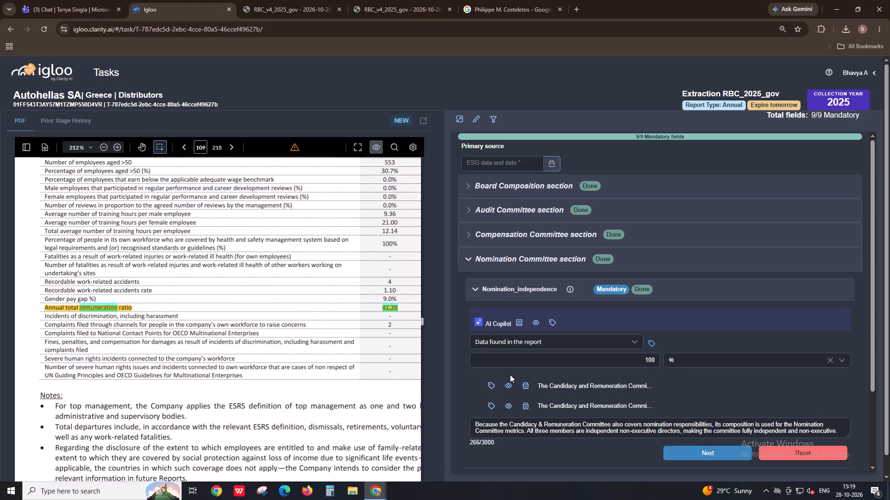
pyautogui.keyDown('alt'); pyautogui.click(531, 286); pyautogui.keyUp('alt')
pyautogui.hotkey('alt', 'Tab')
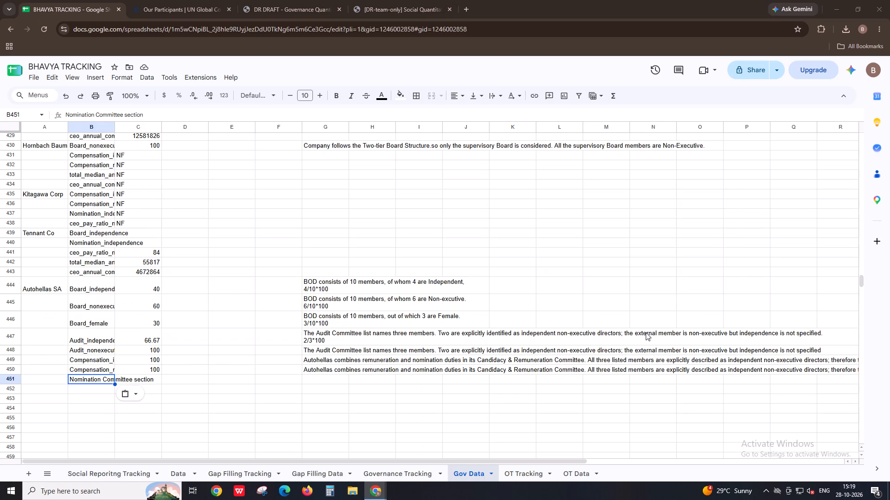
pyautogui.hotkey('ctrl', 'v')
# Expand the Nomination_independence field in Igloo and carry its value over to row 451 of the Gov Data sheet.
pyautogui.hotkey('alt', 'Tab')
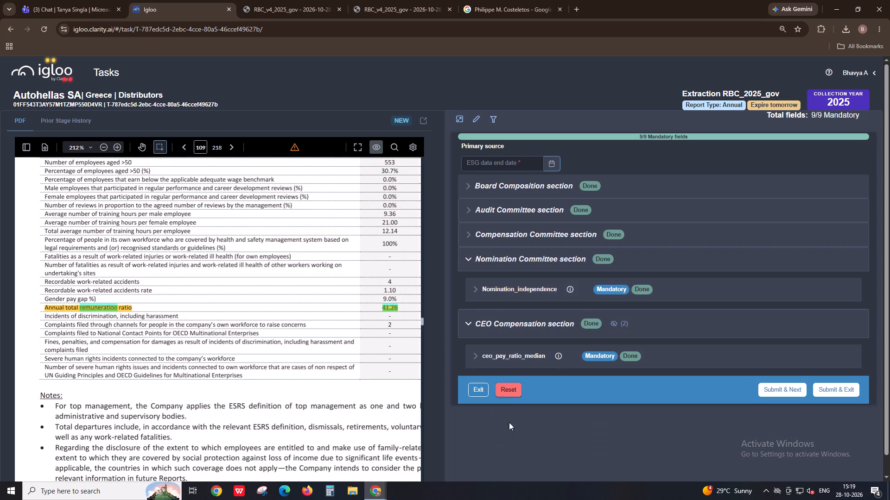
pyautogui.click(527, 293)
pyautogui.keyDown('alt'); pyautogui.click(516, 366); pyautogui.keyUp('alt')
pyautogui.hotkey('alt', 'Tab')
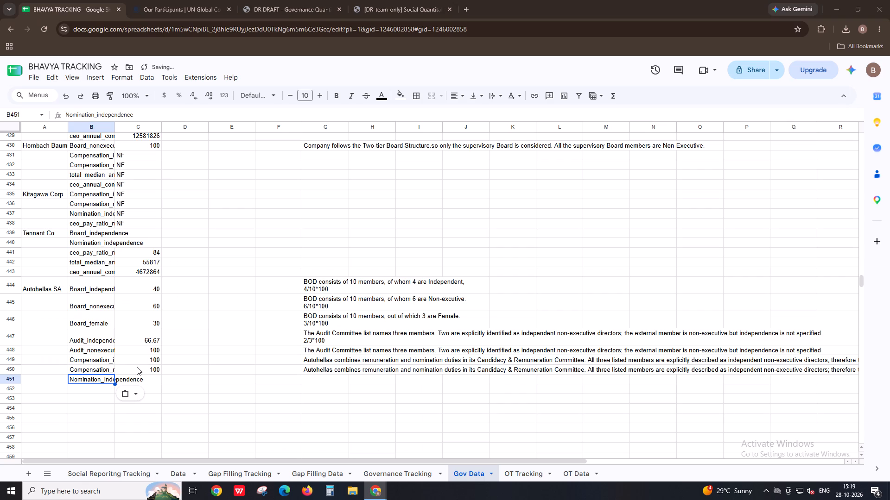
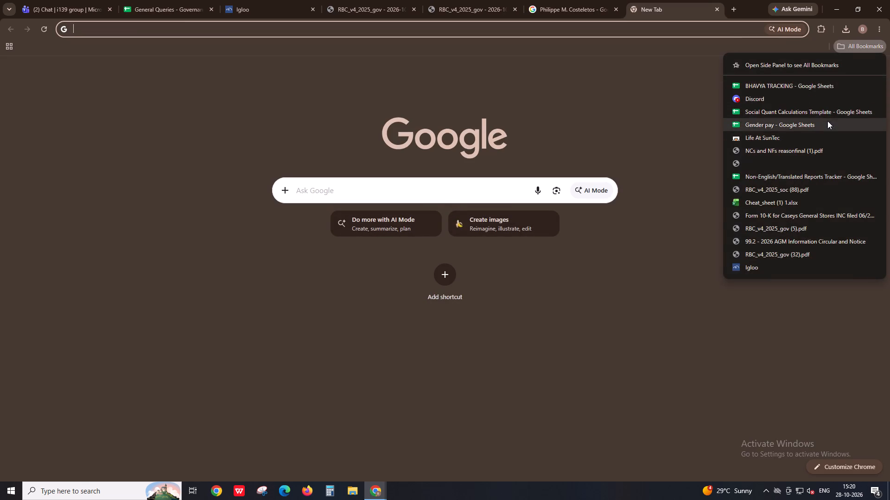
# Open the bookmarked Gender pay spreadsheet in the new tab, then return to the Autohellas SA extraction in Igloo.
pyautogui.click(826, 123)
pyautogui.click(195, 0)
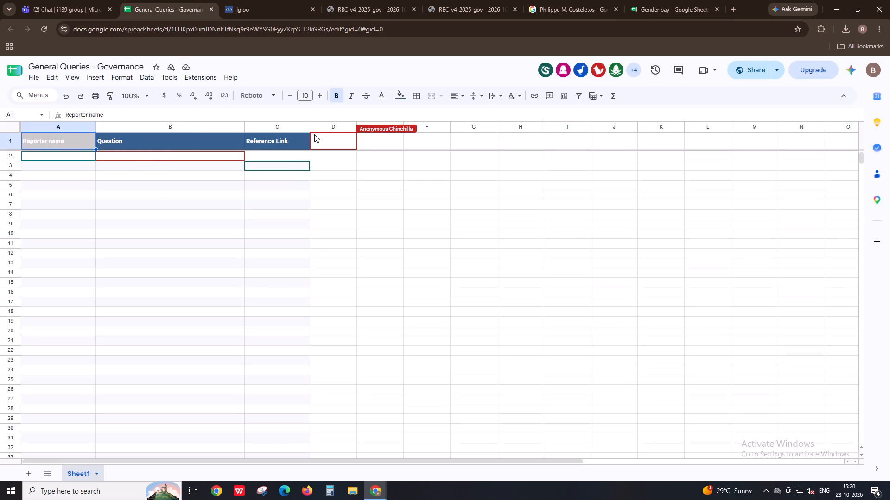
pyautogui.click(237, 0)
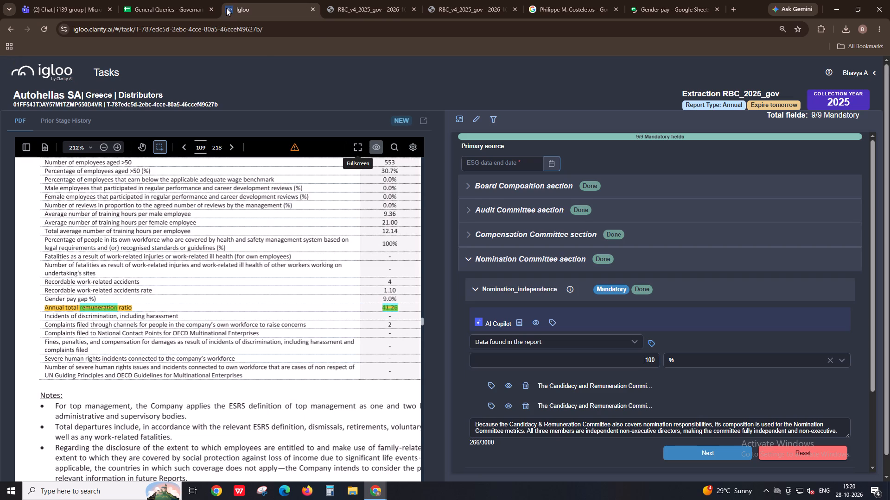
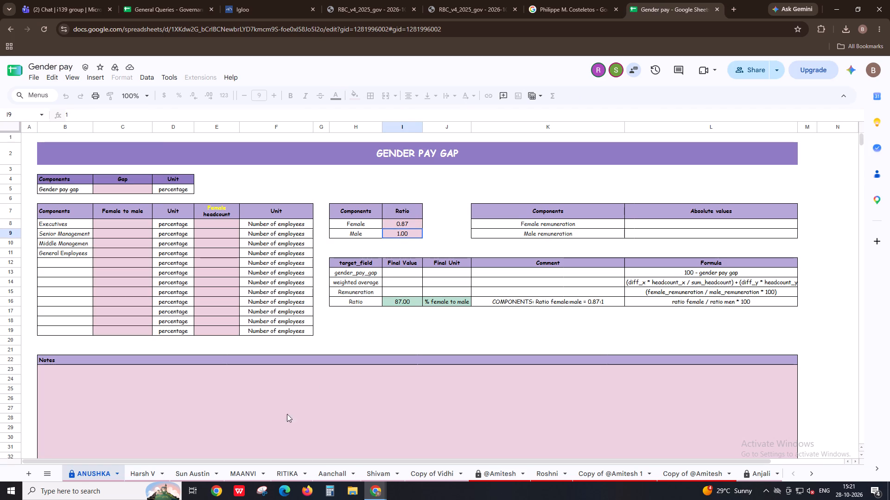
# In the third sheet of the Gender pay spreadsheet, set the male ratio to 1 and the female ratio to 0.95.
pyautogui.click(176, 477)
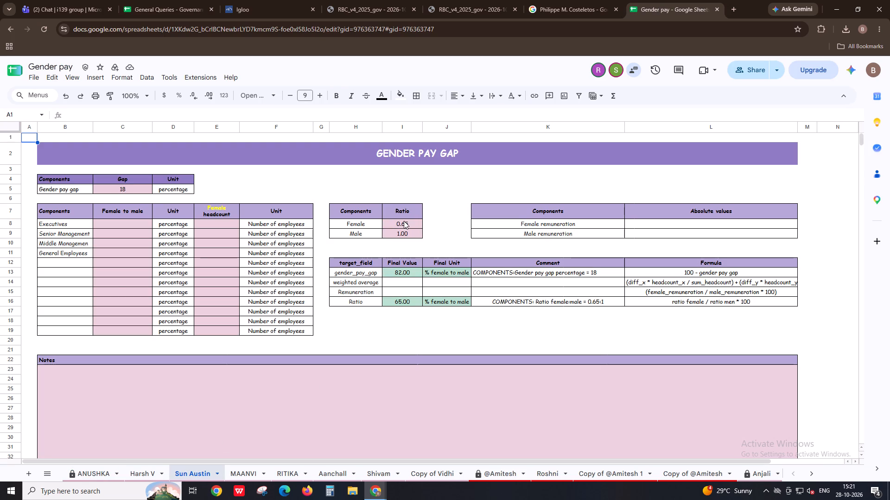
pyautogui.click(404, 231)
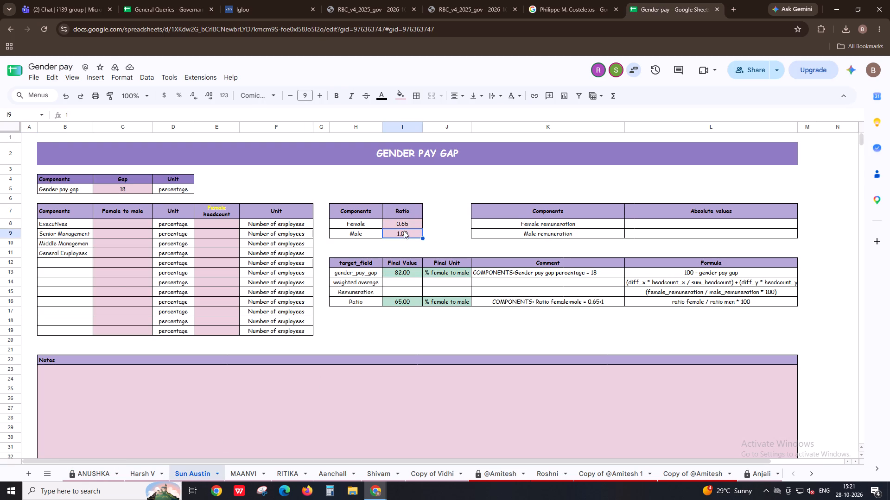
pyautogui.press('1')
pyautogui.press('Up')
pyautogui.write('0.95')
pyautogui.press('Return')
# Copy the Final Value of the Ratio row and switch to the Gov Data sheet of the tracking spreadsheet.
pyautogui.click(419, 218)
pyautogui.click(407, 300)
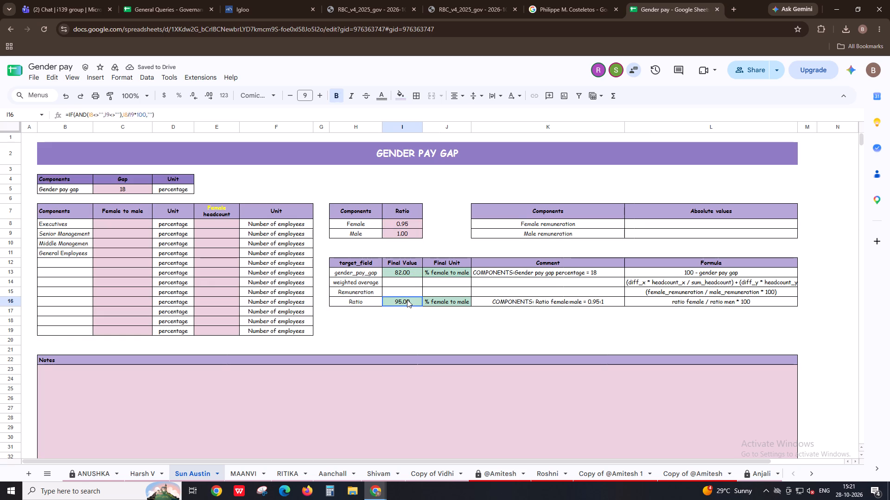
pyautogui.hotkey('ctrl', 'c')
pyautogui.hotkey('alt', 'Tab')
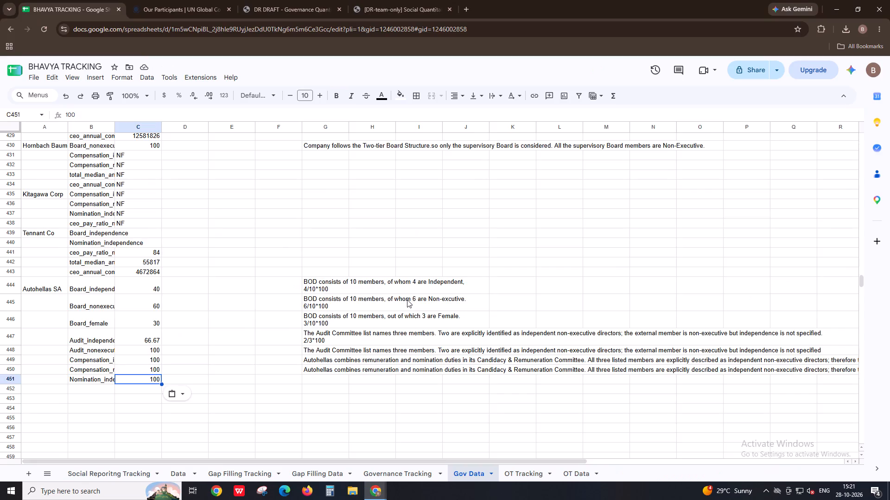
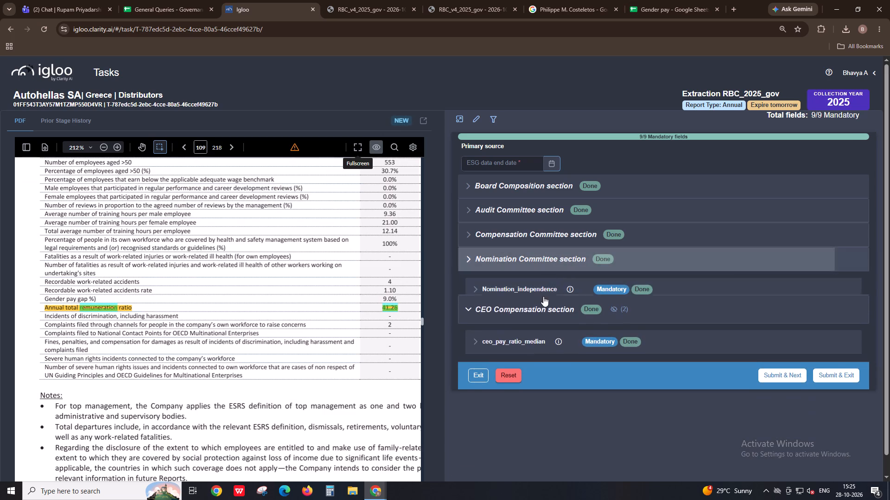
# Log ceo_pay_ratio_median with the value 41.26 from Igloo in the first empty Autohellas SA row of the Gov Data sheet.
pyautogui.keyDown('alt'); pyautogui.click(538, 318); pyautogui.keyUp('alt')
pyautogui.hotkey('alt', 'Tab')
pyautogui.click(87, 385)
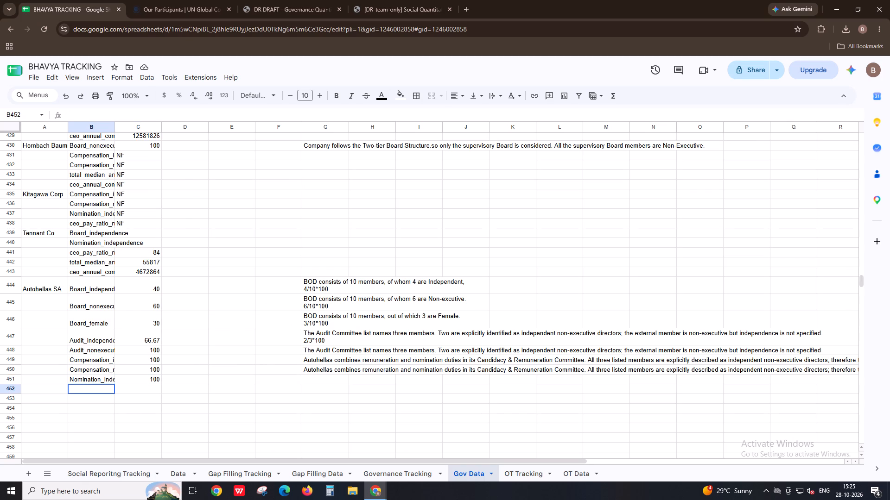
pyautogui.hotkey('ctrl', 'v')
pyautogui.hotkey('alt', 'Tab')
pyautogui.keyDown('alt'); pyautogui.click(514, 394); pyautogui.keyUp('alt')
pyautogui.hotkey('alt', 'Tab')
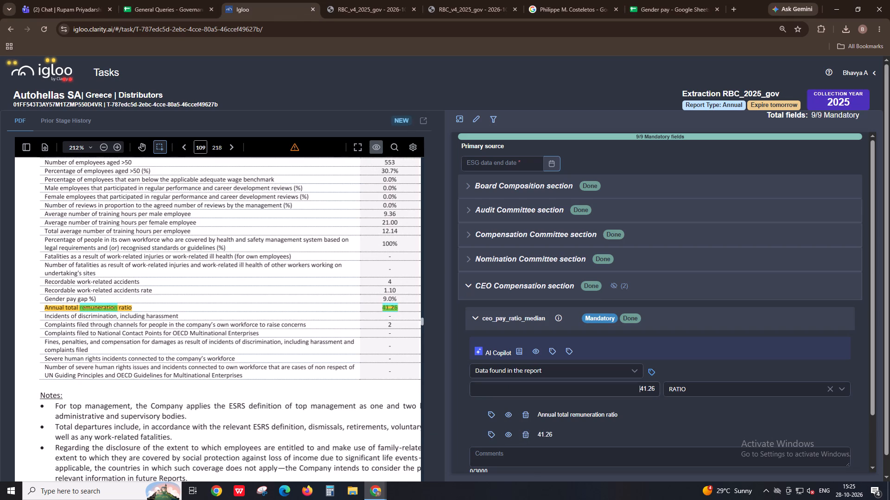
pyautogui.click(153, 390)
pyautogui.hotkey('ctrl', 'v')
pyautogui.hotkey('alt', 'Tab')
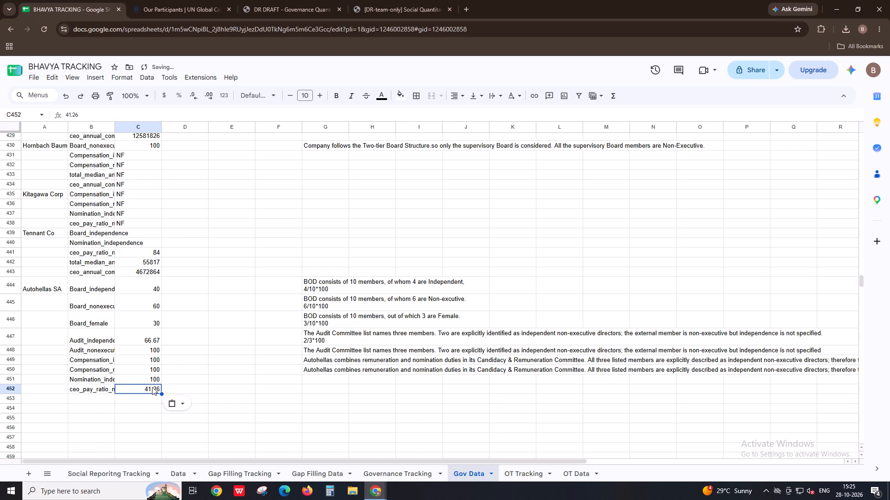
pyautogui.hotkey('alt', 'Tab')
# In the Governance Tracking sheet, fill Autohellas SA's four counts with 9, 0, 0 and 0, and check the sum of the 10-28-2026 totals.
pyautogui.moveTo(95, 277); pyautogui.dragTo(91, 384)
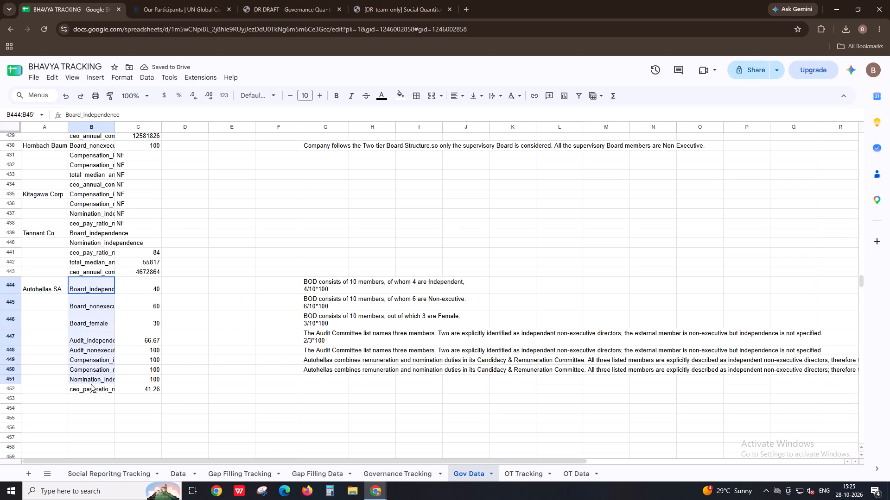
pyautogui.moveTo(91, 384); pyautogui.dragTo(91, 387)
pyautogui.click(437, 470)
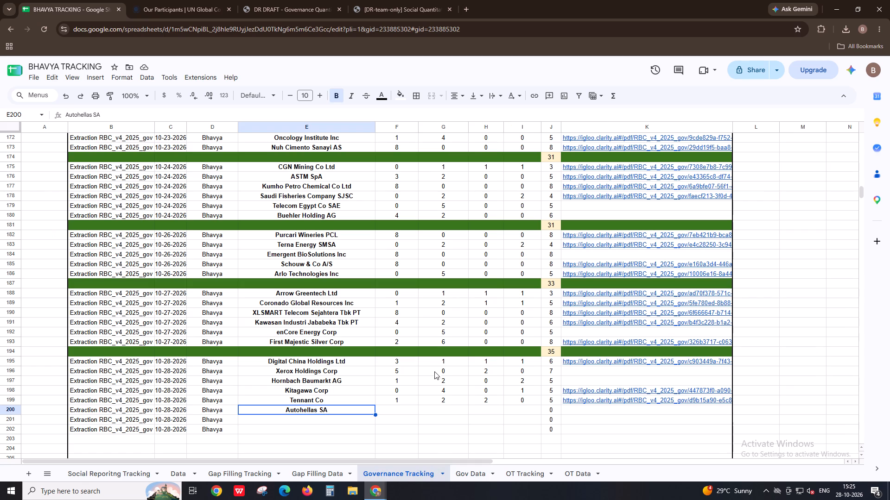
pyautogui.click(392, 405)
pyautogui.press('Down')
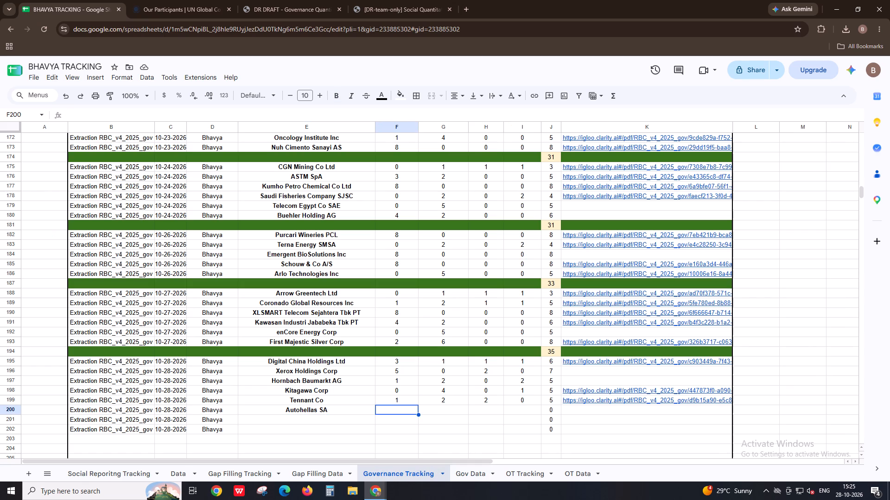
pyautogui.press('9')
pyautogui.press('Right')
pyautogui.press('0')
pyautogui.press('Right')
pyautogui.press('0')
pyautogui.press('Right')
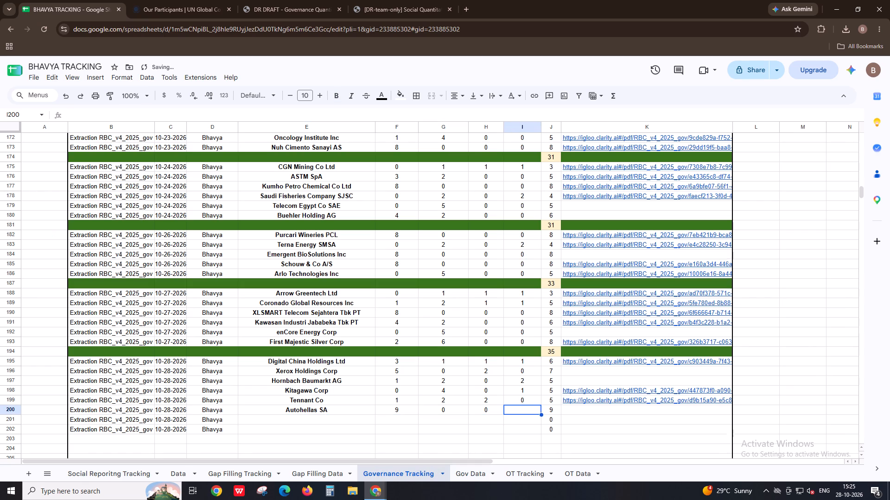
pyautogui.press('0')
pyautogui.press('Right')
pyautogui.hotkey('shift', 'Up')
pyautogui.hotkey('shift', 'Up')
pyautogui.hotkey('shift', 'Up')
pyautogui.hotkey('shift', 'Up')
pyautogui.hotkey('shift', 'Up')
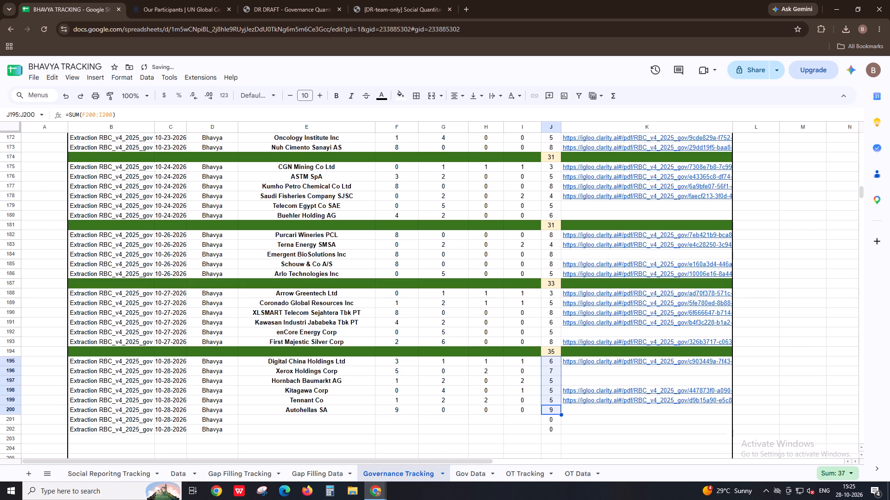
# Copy the Autohellas report's share link from Igloo into the link column of its Governance Tracking row.
pyautogui.press('Tab')
pyautogui.hotkey('alt', 'Tab')
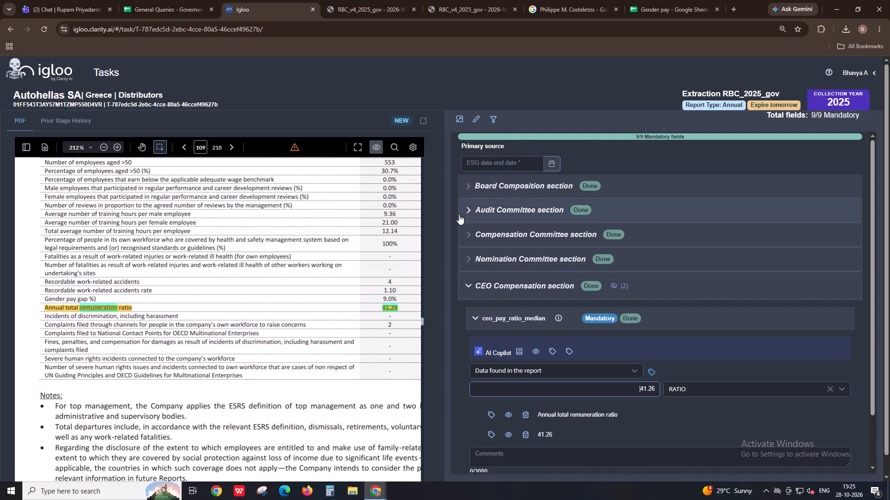
pyautogui.click(416, 150)
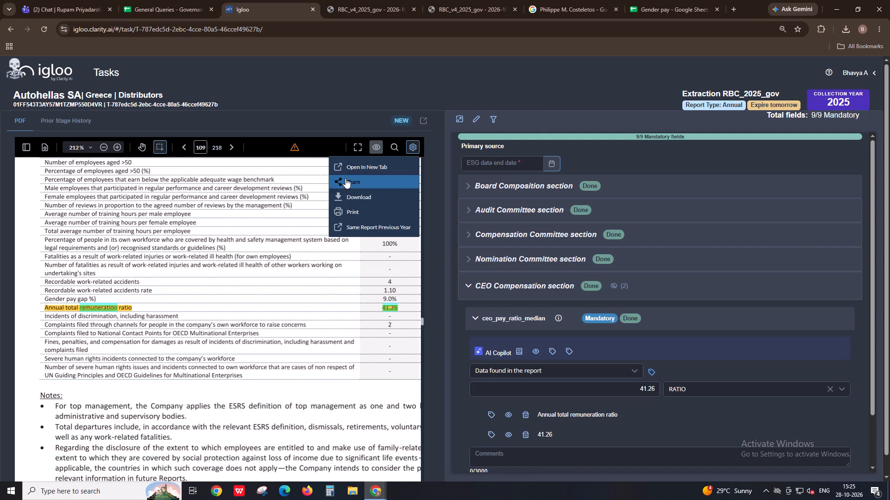
pyautogui.click(345, 178)
pyautogui.hotkey('alt', 'Tab')
pyautogui.click(621, 412)
pyautogui.hotkey('ctrl', 'v')
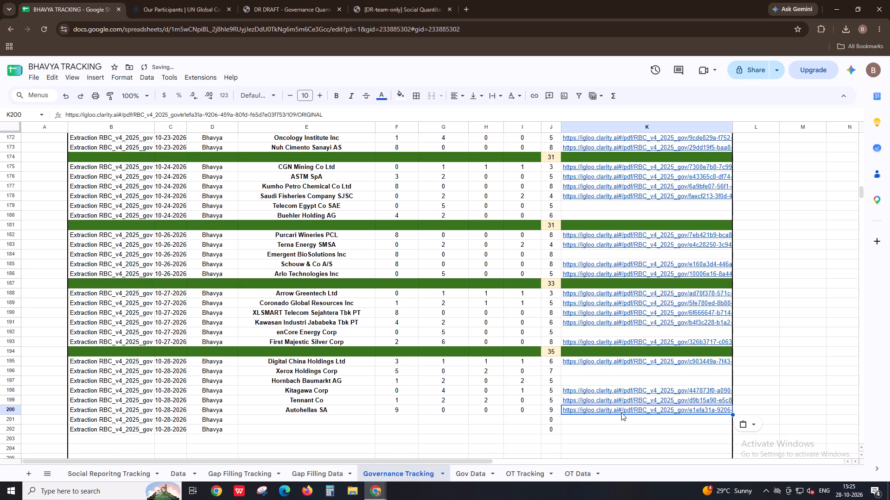
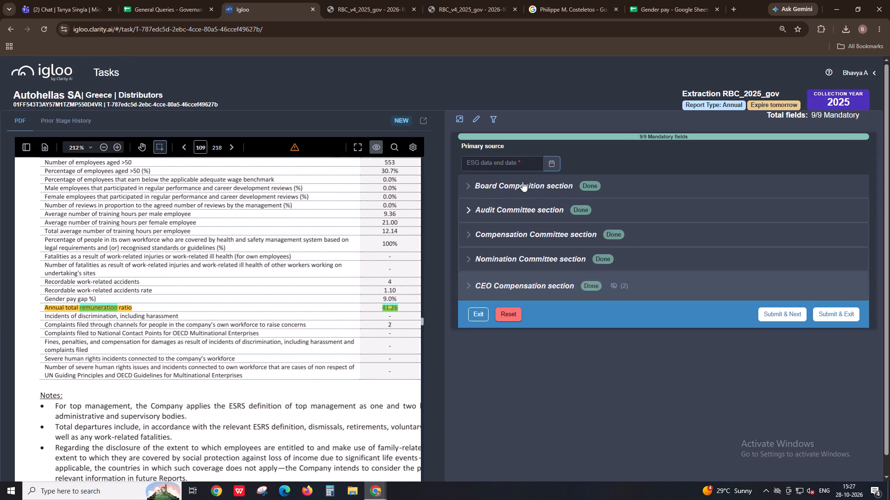
# Set the Autohellas SA primary source's ESG data end date to 31/12/2025.
pyautogui.click(562, 158)
pyautogui.click(548, 164)
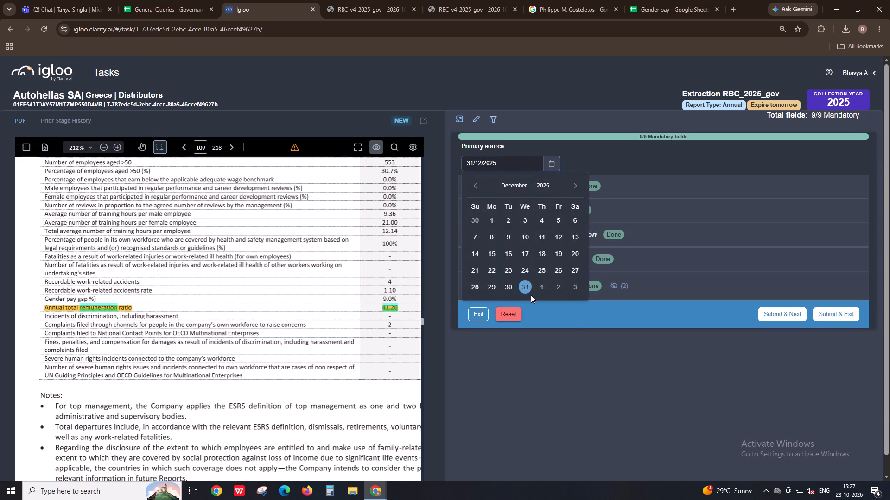
pyautogui.click(529, 292)
# Search the downloaded Autohellas report PDF for "year end" and return to the Igloo extraction.
pyautogui.click(344, 0)
pyautogui.hotkey('ctrl', 'f')
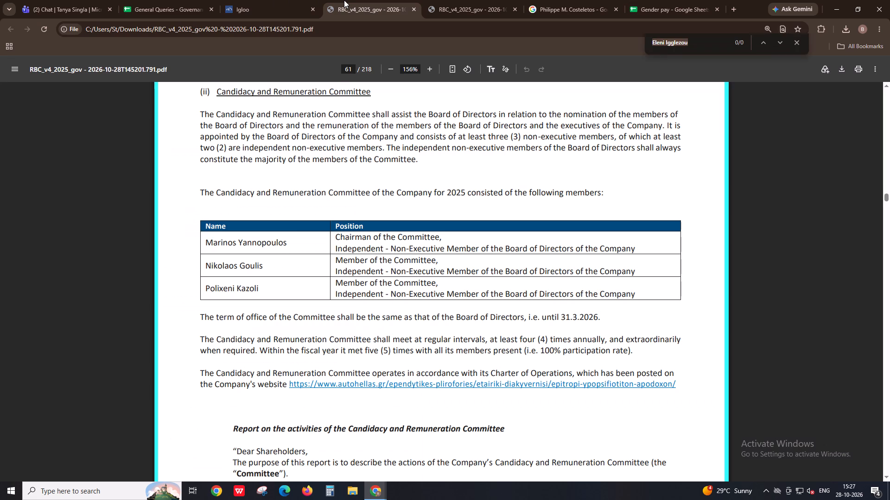
pyautogui.write('year end')
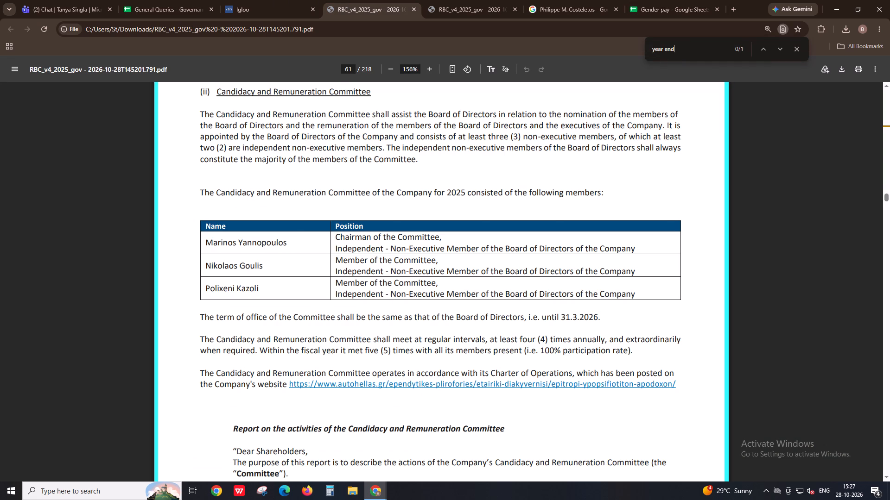
pyautogui.press('Return')
pyautogui.click(267, 0)
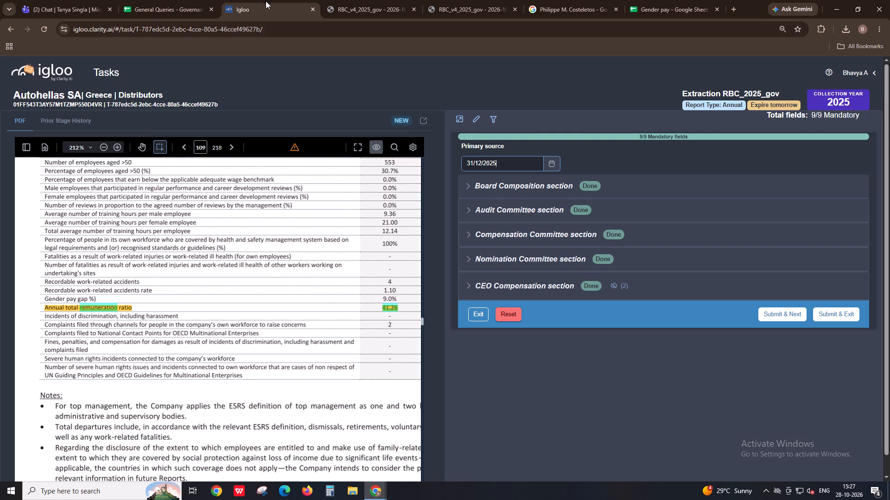
pyautogui.click(599, 350)
# Submit the completed Autohellas SA extraction in Igloo and exit the task.
pyautogui.hotkey('alt', 'Tab')
pyautogui.hotkey('alt', 'Tab')
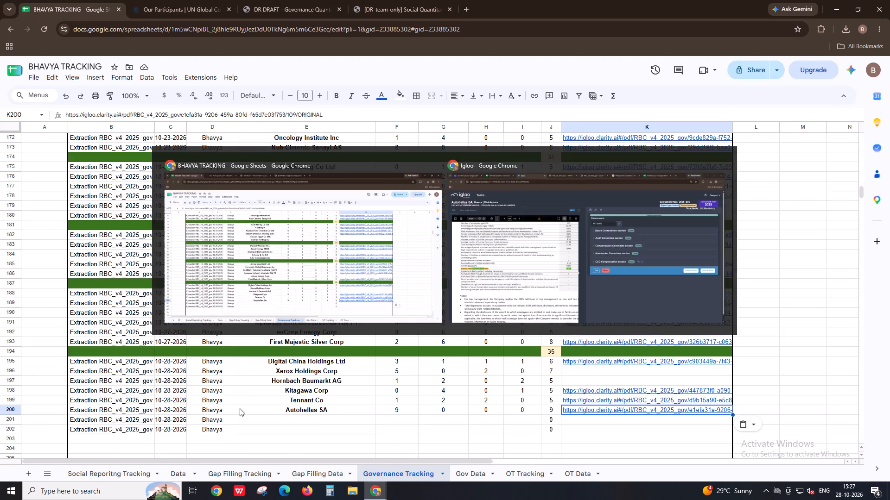
pyautogui.click(838, 320)
pyautogui.hotkey('alt', 'Tab')
pyautogui.hotkey('alt', 'Tab')
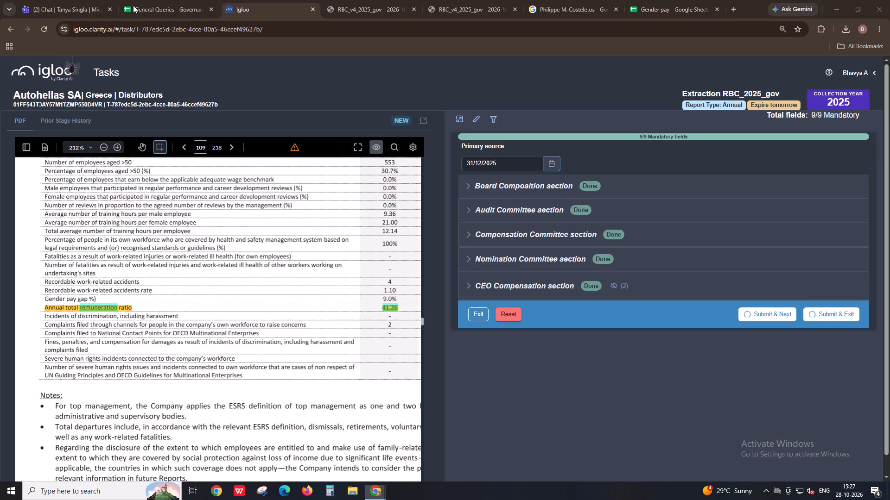
# Read the questions in the General Queries - Governance sheet.
pyautogui.click(146, 0)
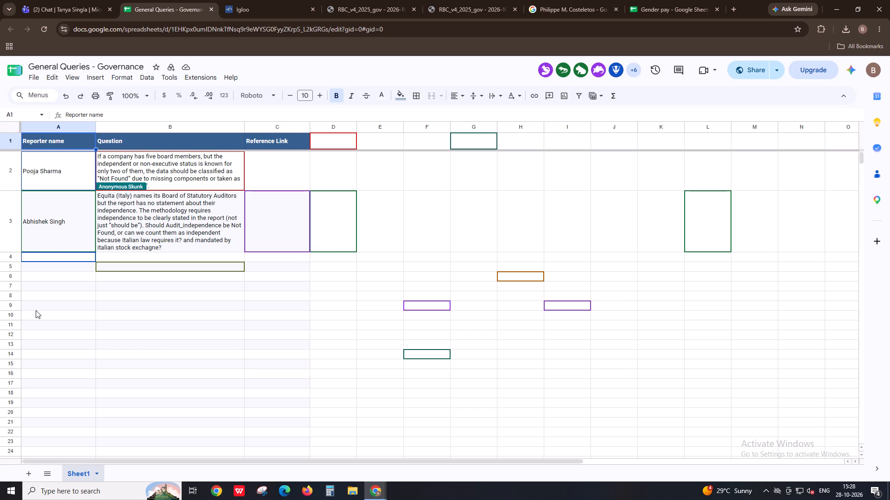
pyautogui.hotkey('alt', 'Tab')
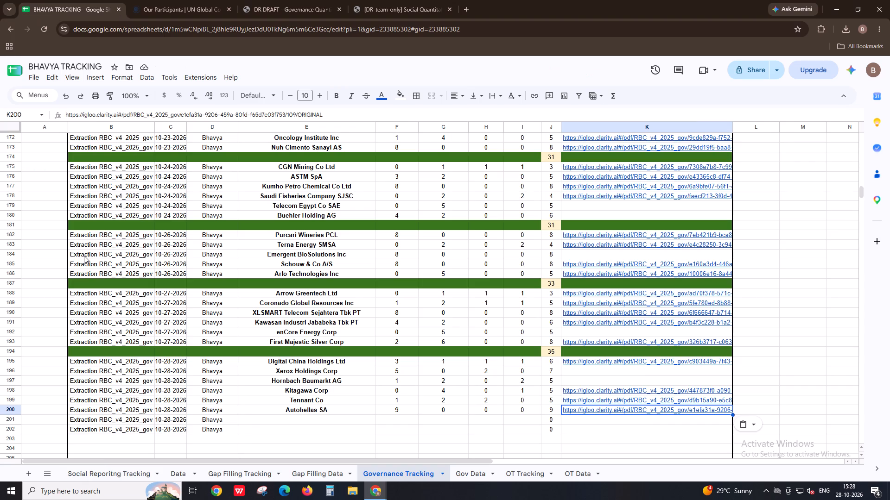
pyautogui.hotkey('alt', 'Tab')
# Refresh the Igloo task list and open a new report task from the RBC_2025_gov collection.
pyautogui.click(263, 0)
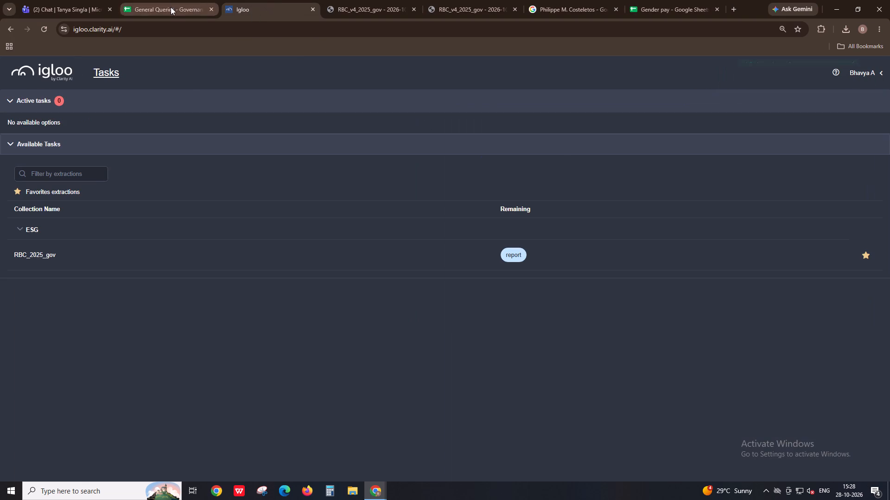
pyautogui.press('F5')
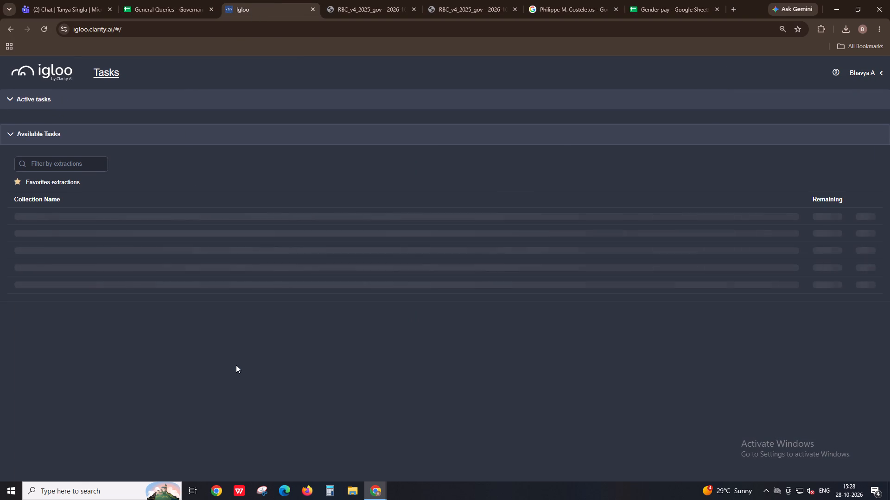
pyautogui.press('F5')
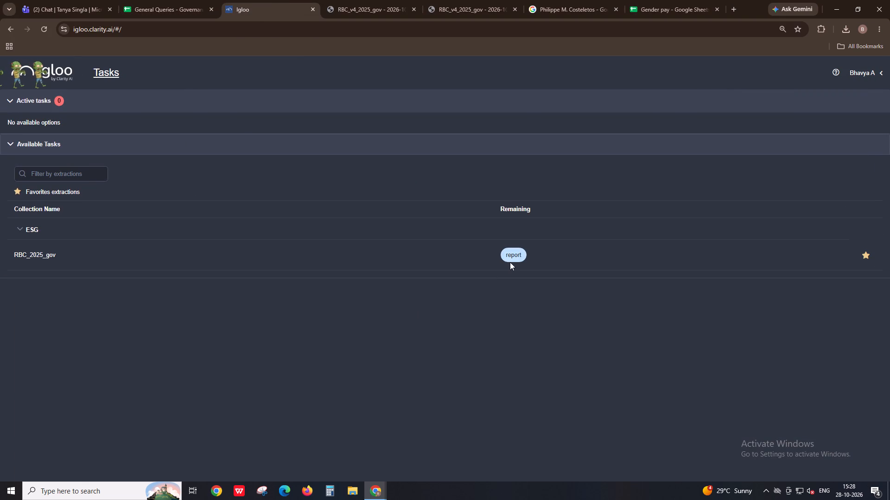
pyautogui.click(512, 257)
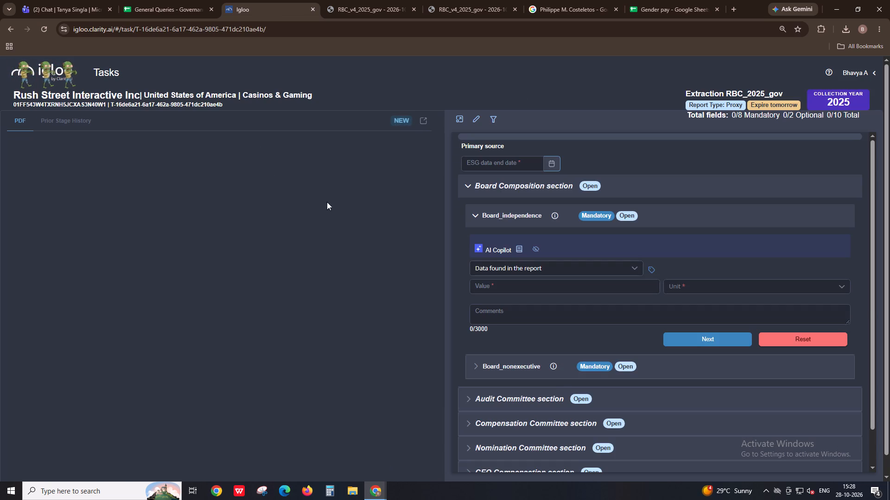
# Open the reference link of the Equita question in the General Queries - Governance sheet, and close the linked page again.
pyautogui.click(164, 0)
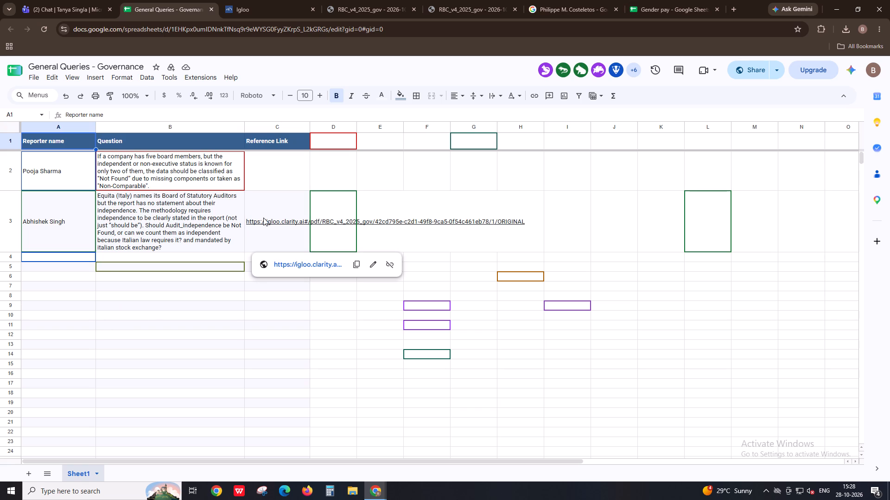
pyautogui.click(300, 264)
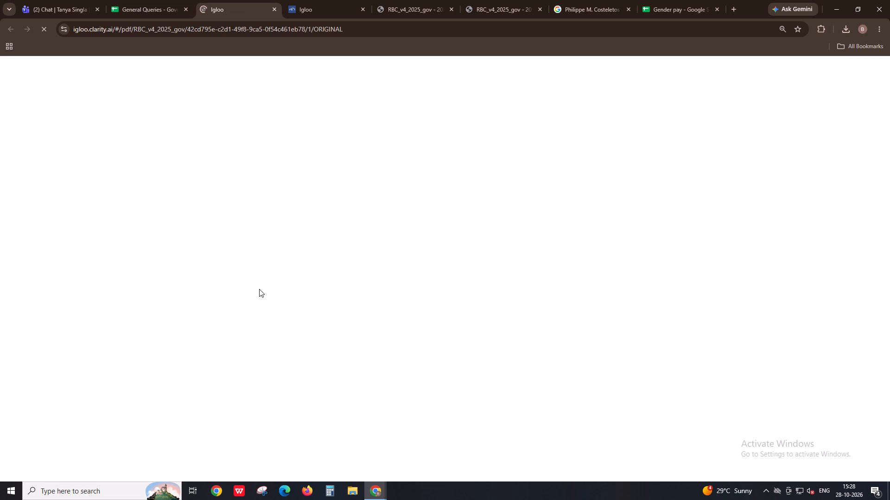
pyautogui.middleClick(232, 0)
pyautogui.scroll(1, 232, 0)
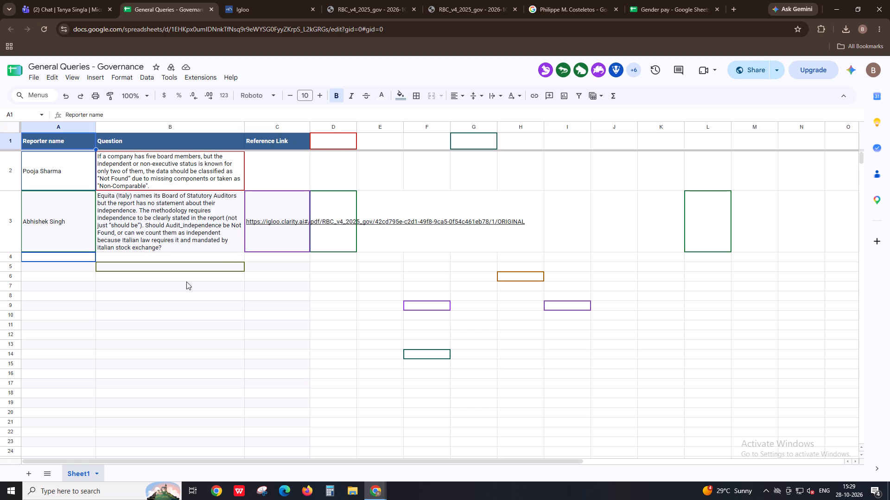
# Download the Rush Street Interactive proxy report from Igloo and open the PDF in its own browser tab.
pyautogui.click(258, 0)
pyautogui.scroll(-1, 151, 300)
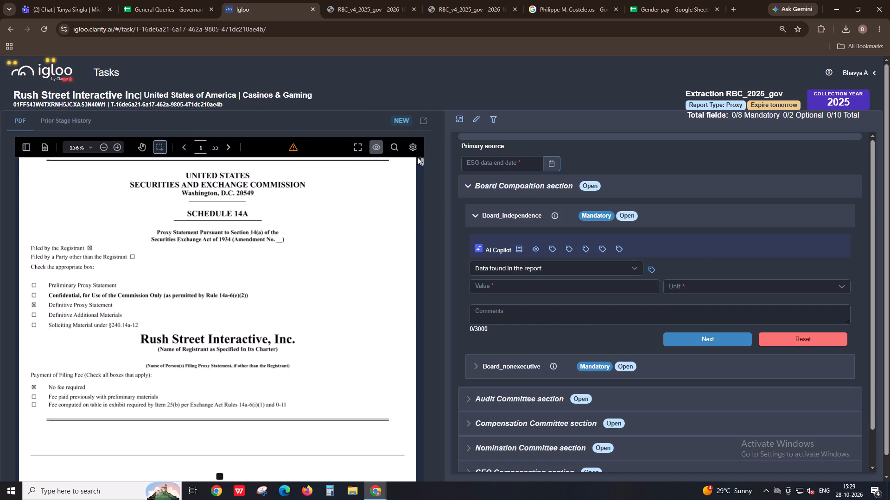
pyautogui.click(413, 146)
pyautogui.click(376, 197)
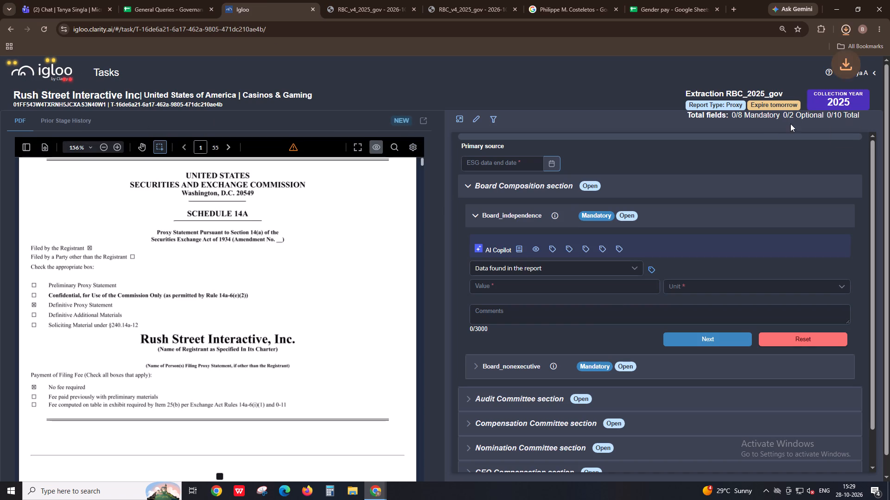
pyautogui.click(767, 59)
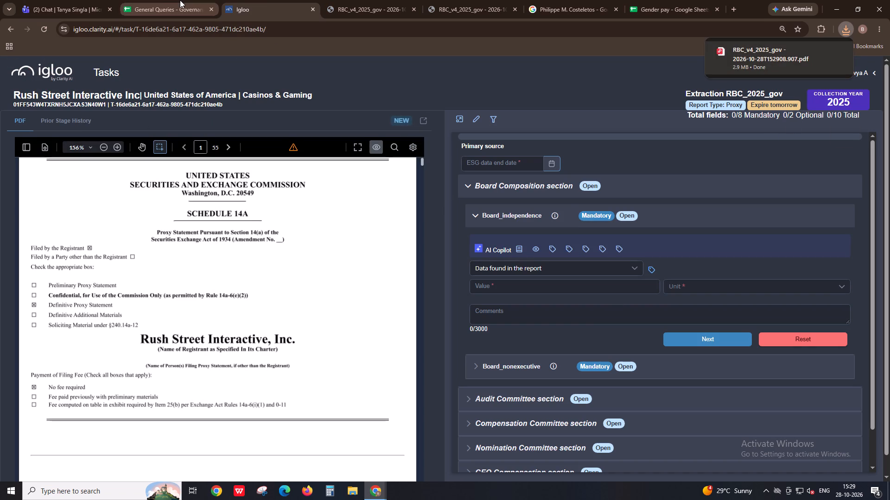
pyautogui.click(750, 56)
pyautogui.click(167, 0)
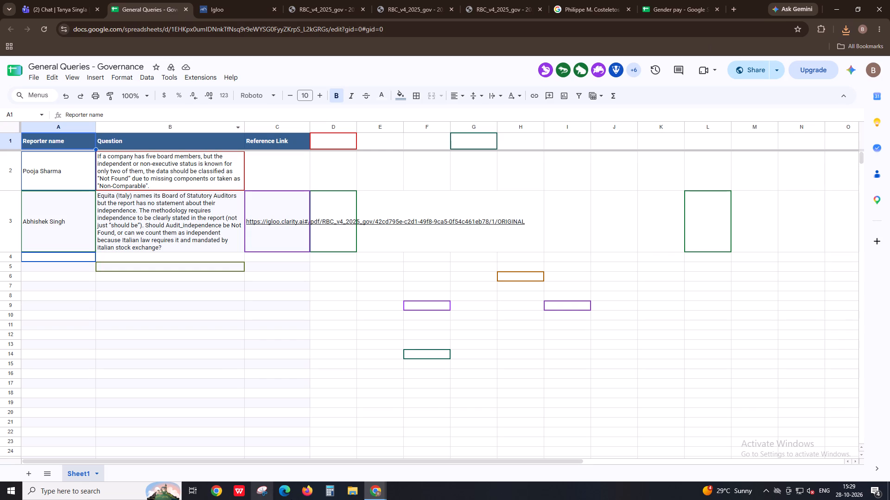
pyautogui.click(232, 0)
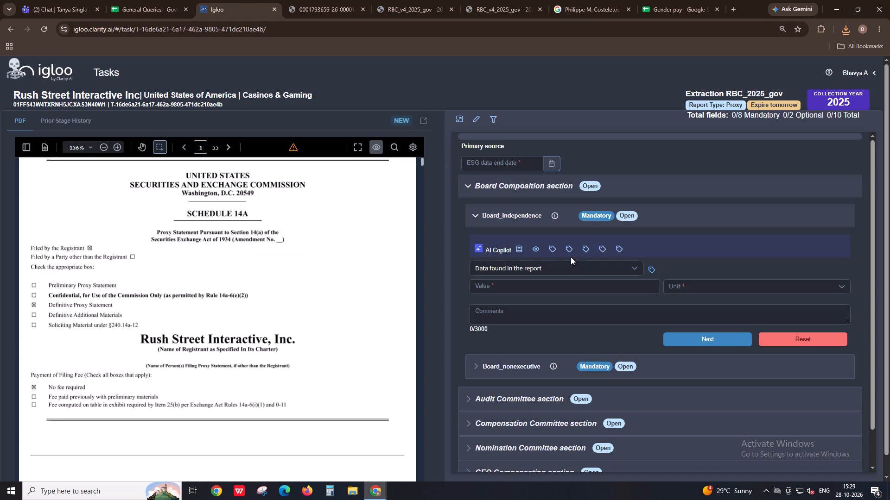
# Go to the AI Copilot's first suggested source for Board_independence and examine the Director Nominees text on page 11.
pyautogui.click(558, 249)
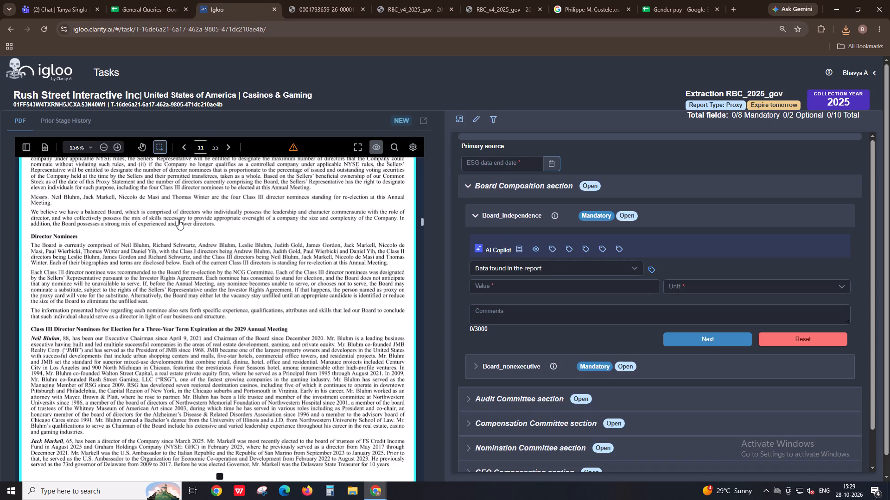
pyautogui.scroll(2, 165, 300)
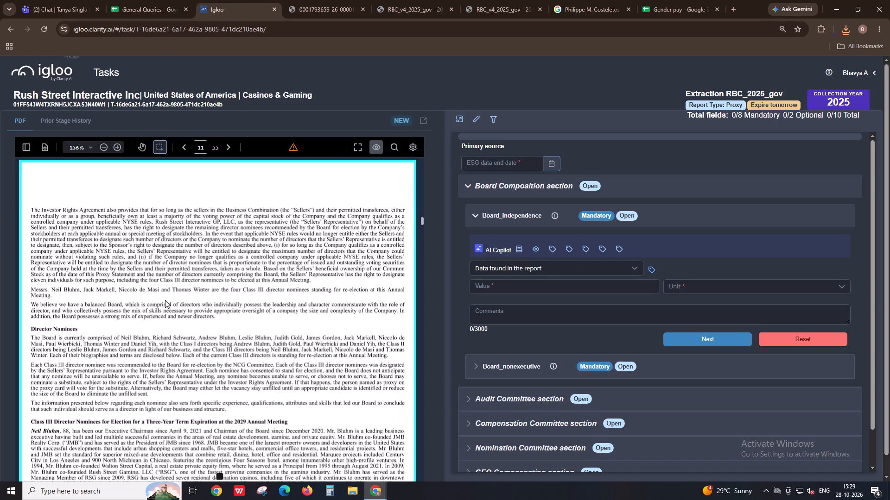
pyautogui.scroll(-2, 165, 300)
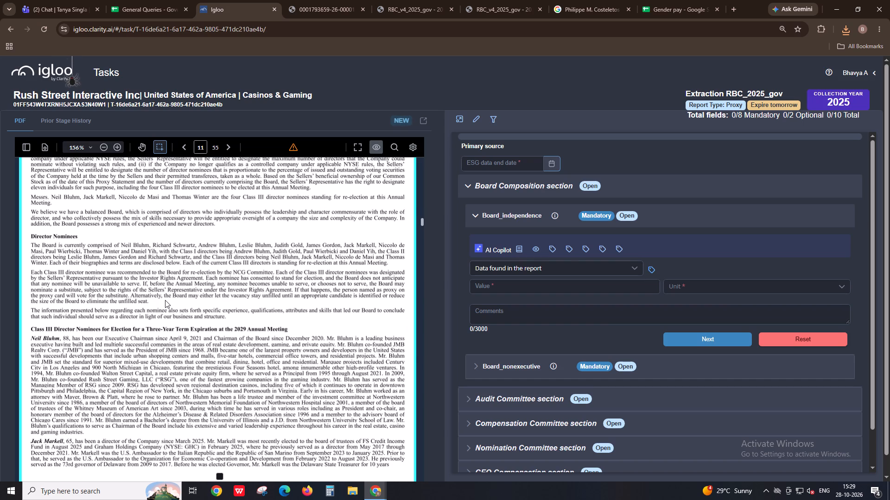